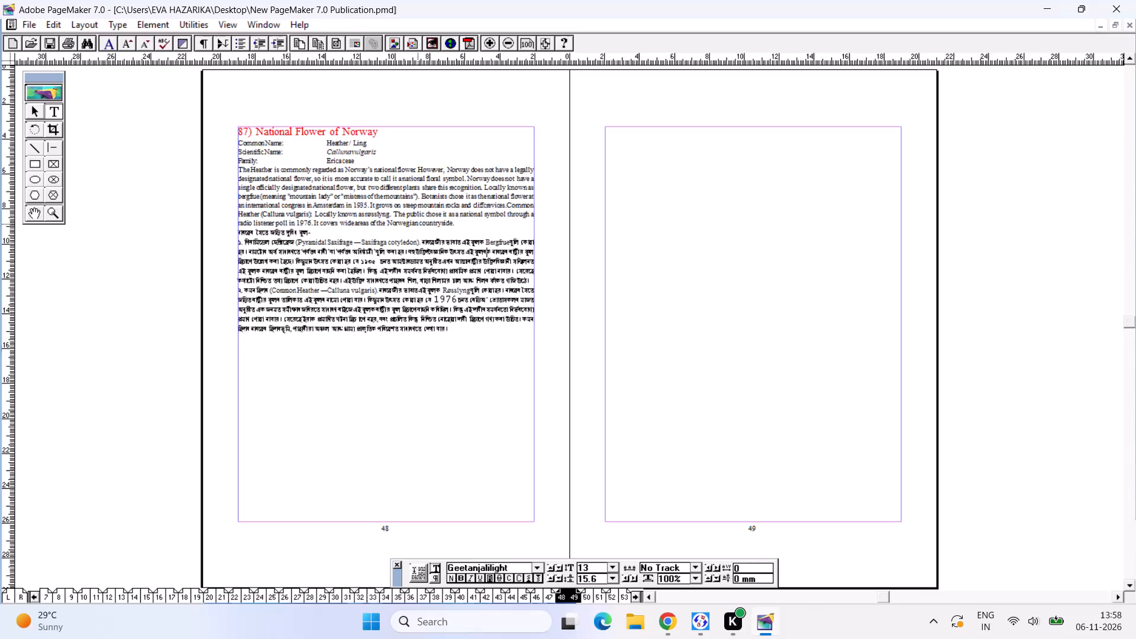
# Go back to the start of the publication to view page 1 and the spread of pages 2 and 3.
pyautogui.click(46, 597)
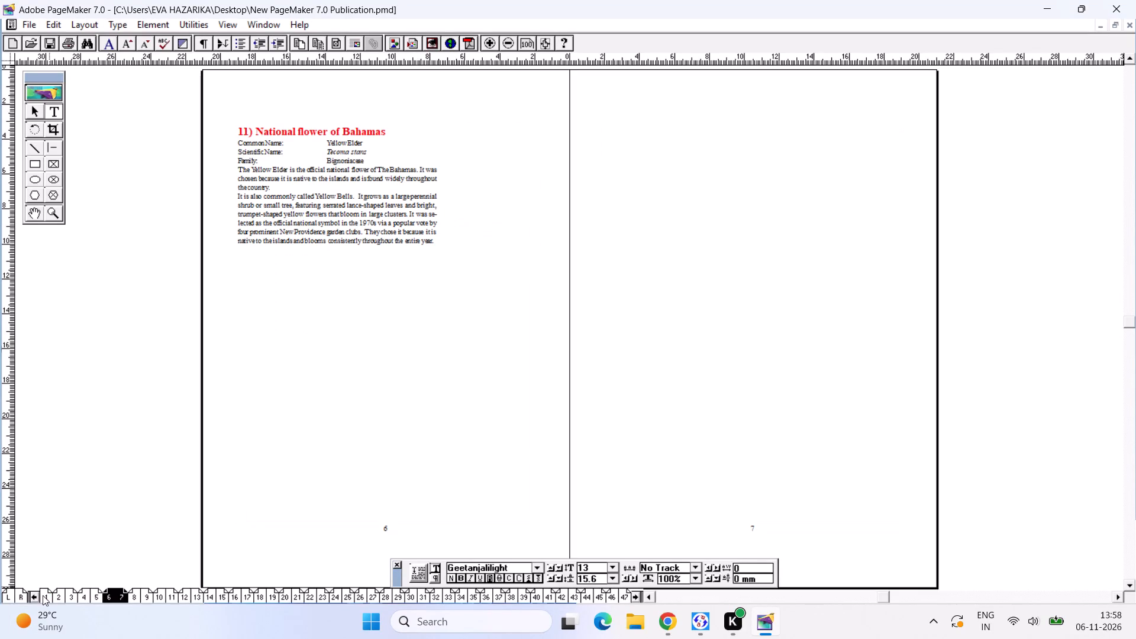
pyautogui.click(39, 596)
pyautogui.click(45, 595)
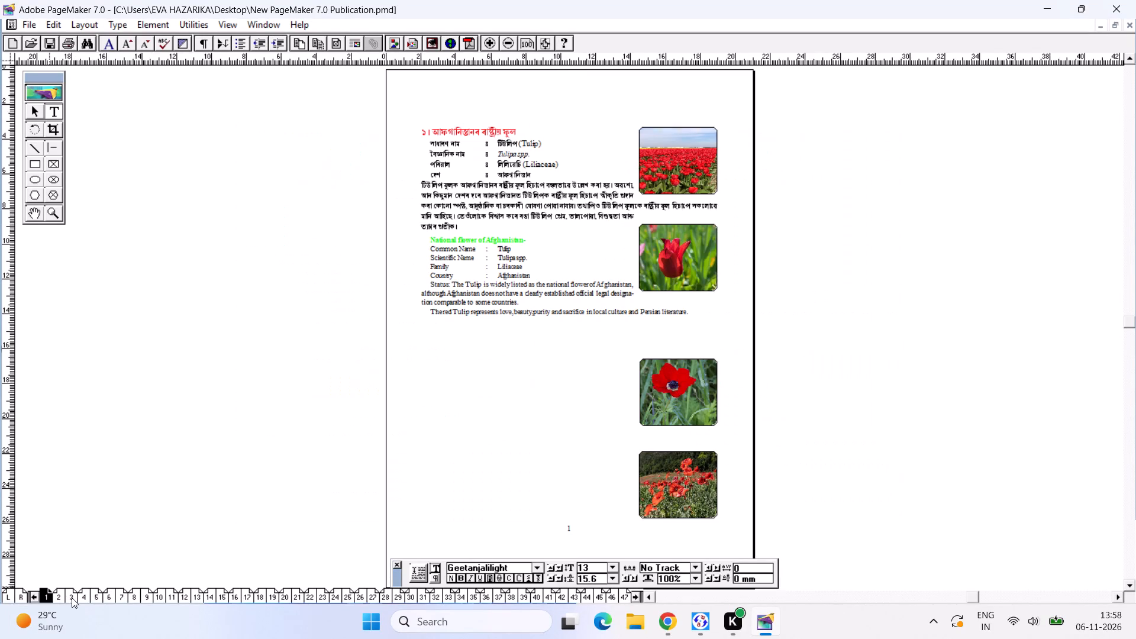
pyautogui.click(67, 596)
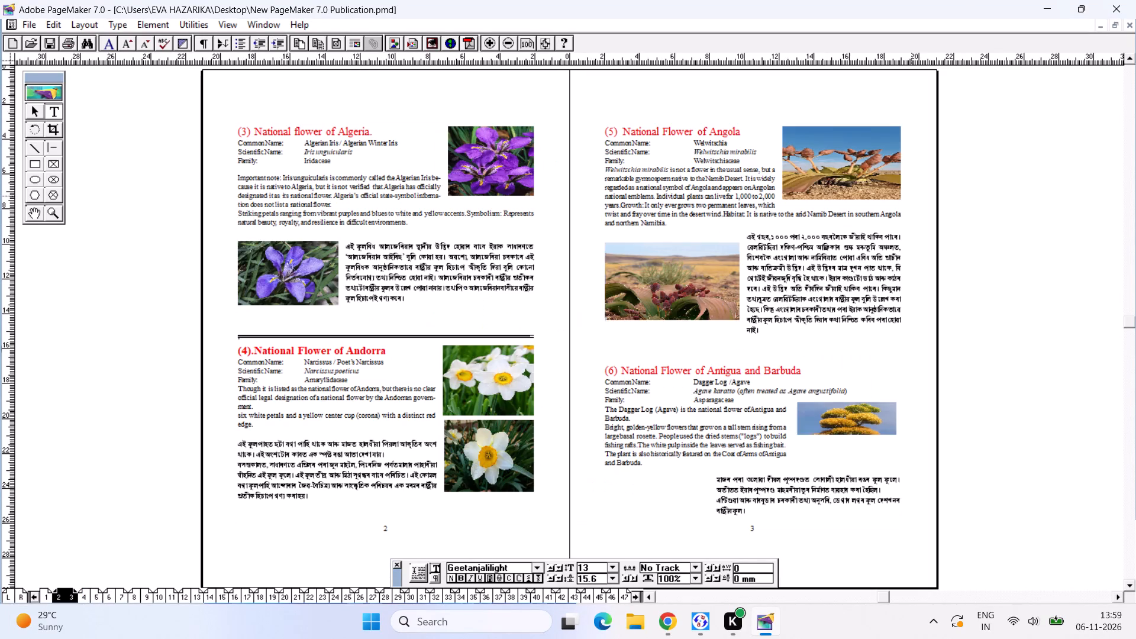
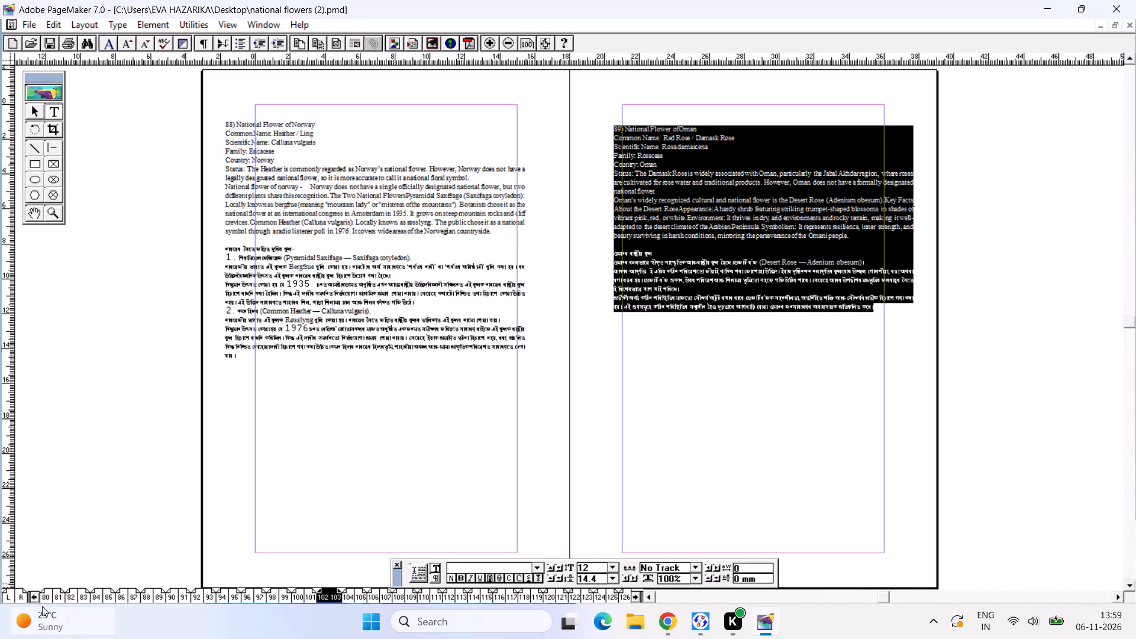
# Return from the Norway and Oman spread to the start of the publication, viewing page 1 and pages 2 and 3.
pyautogui.click(38, 596)
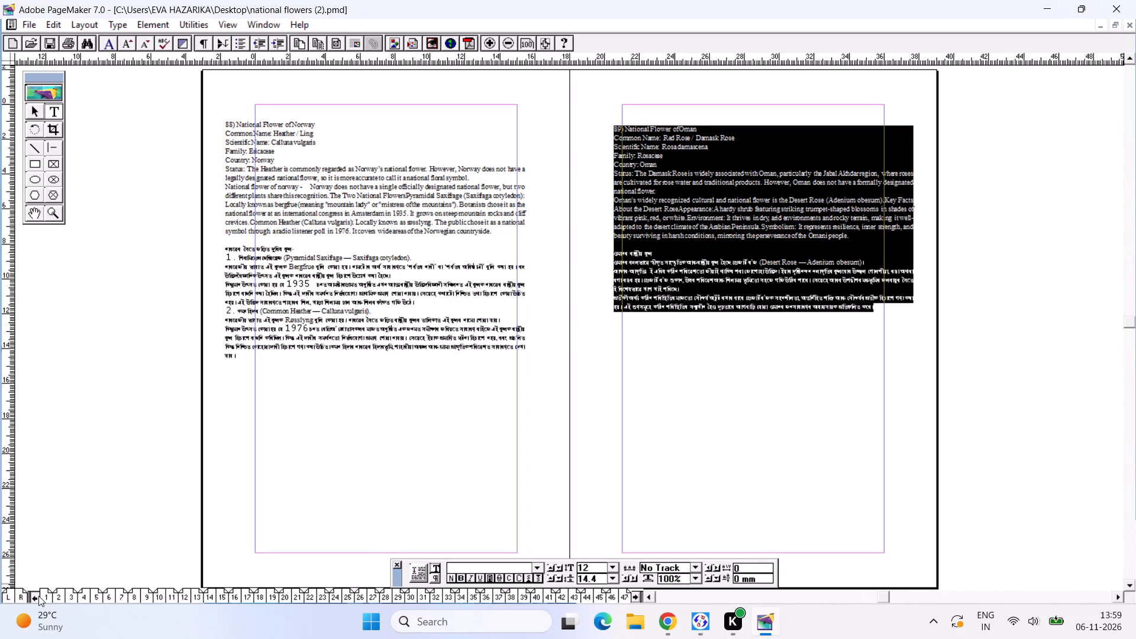
pyautogui.click(49, 597)
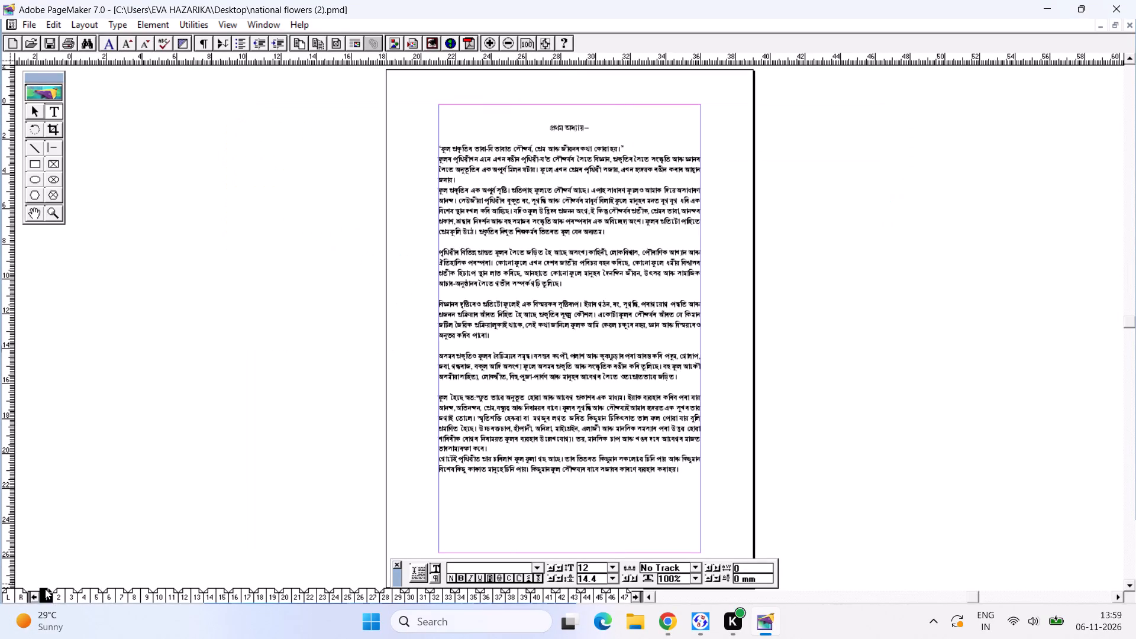
pyautogui.click(59, 594)
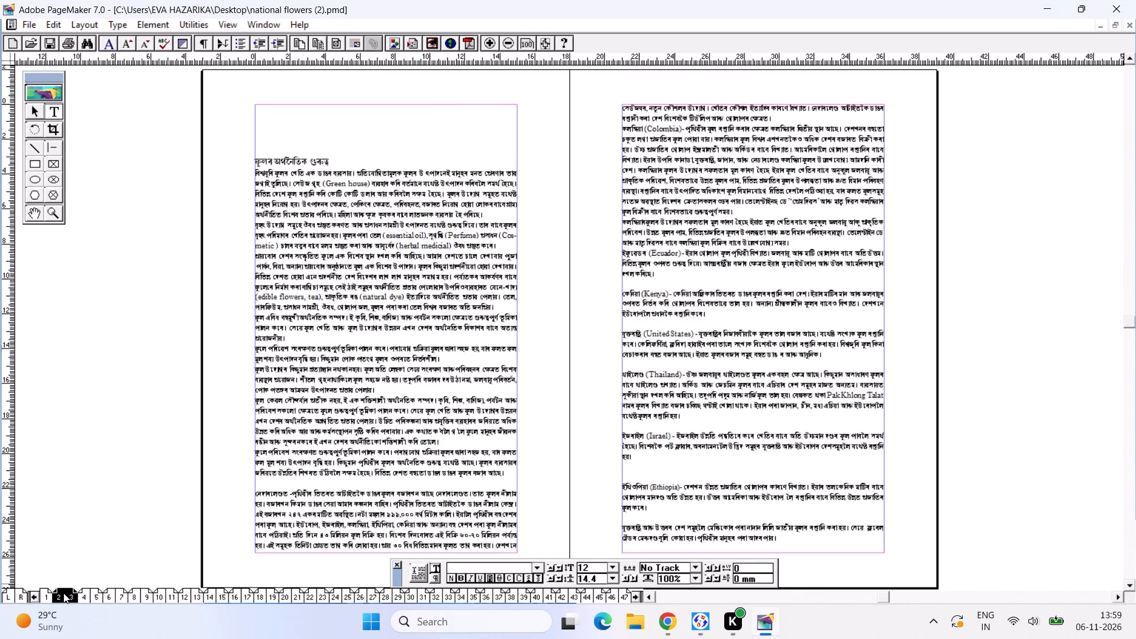
pyautogui.click(48, 591)
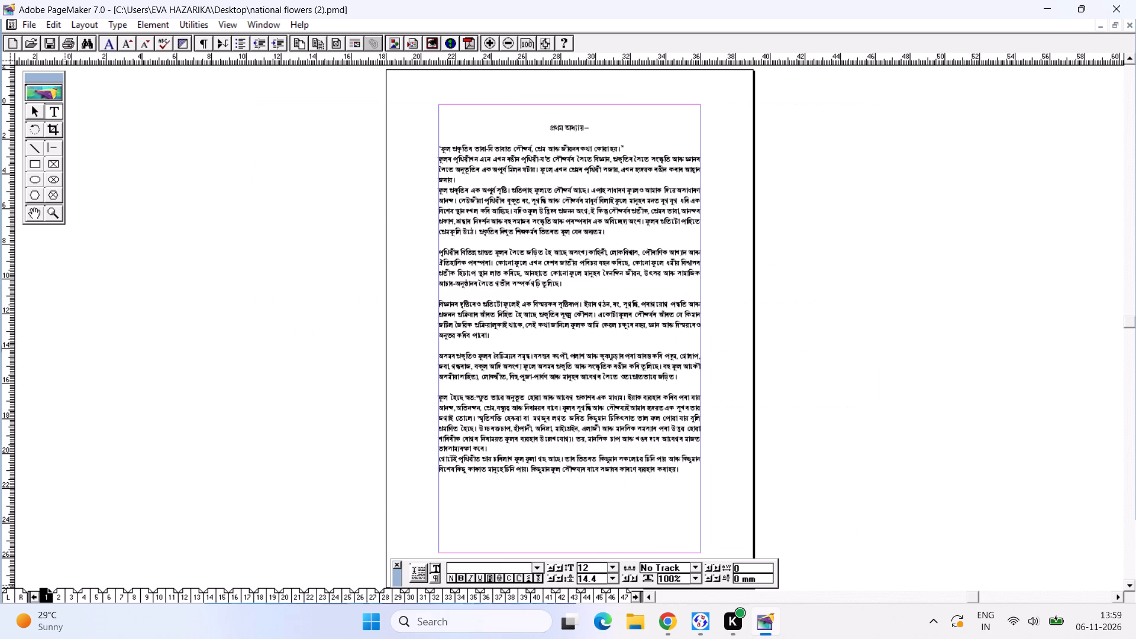
# Read the Assamese first-chapter text on page 1 closely, from the chapter heading down to the last paragraph.
pyautogui.press('Right')
pyautogui.press('0')
pyautogui.hotkey('ctrl', '2')
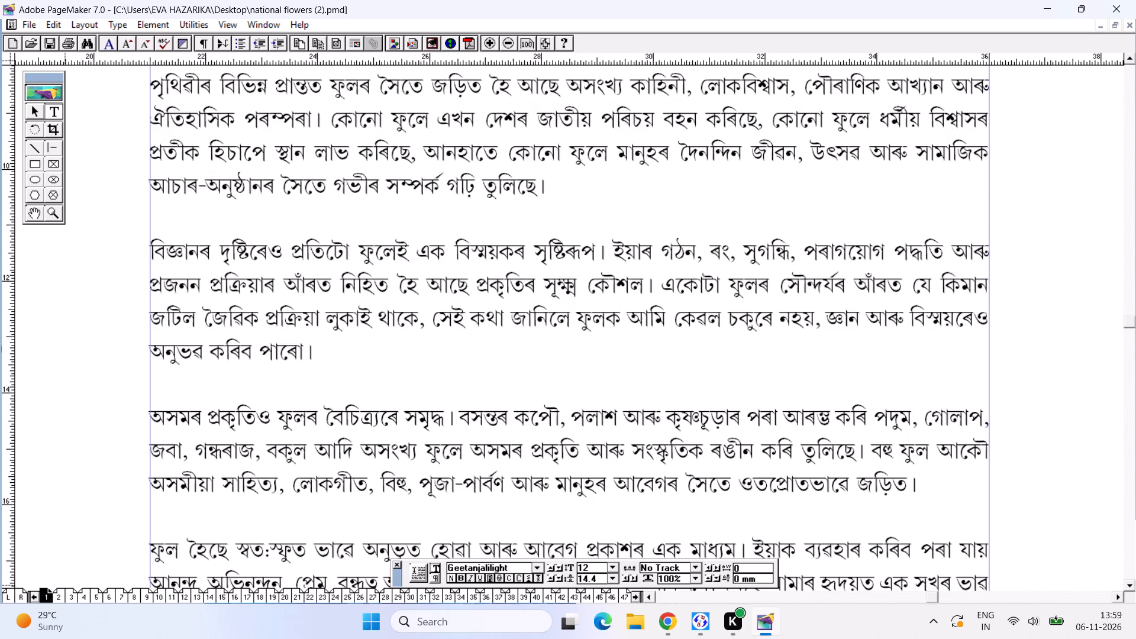
pyautogui.click(40, 212)
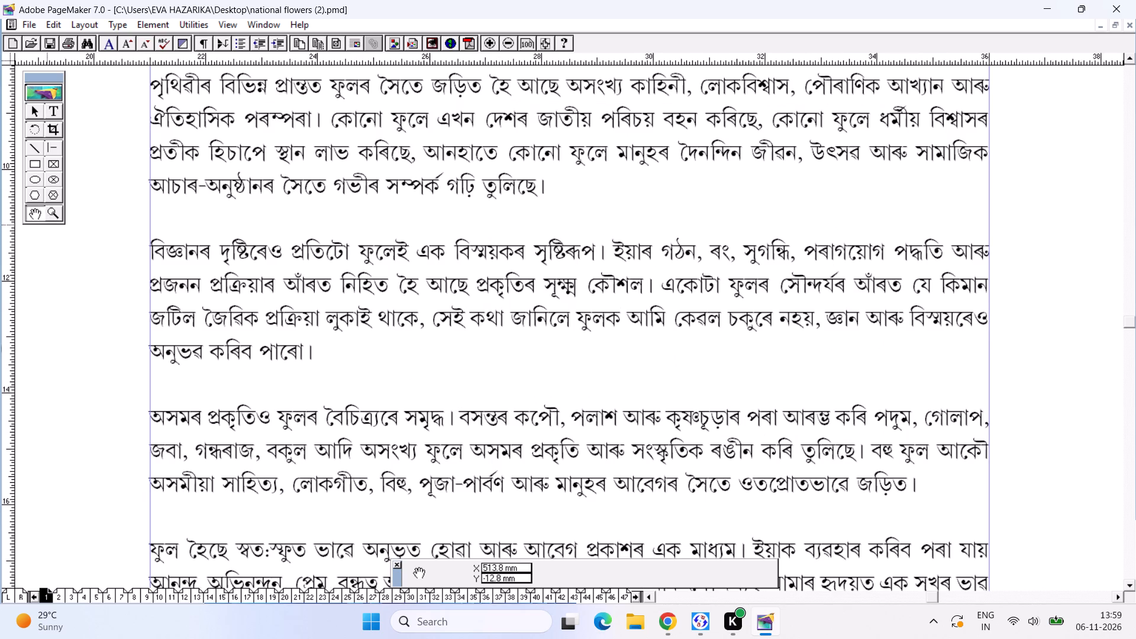
pyautogui.moveTo(376, 308); pyautogui.dragTo(362, 595)
pyautogui.moveTo(328, 315); pyautogui.dragTo(330, 464)
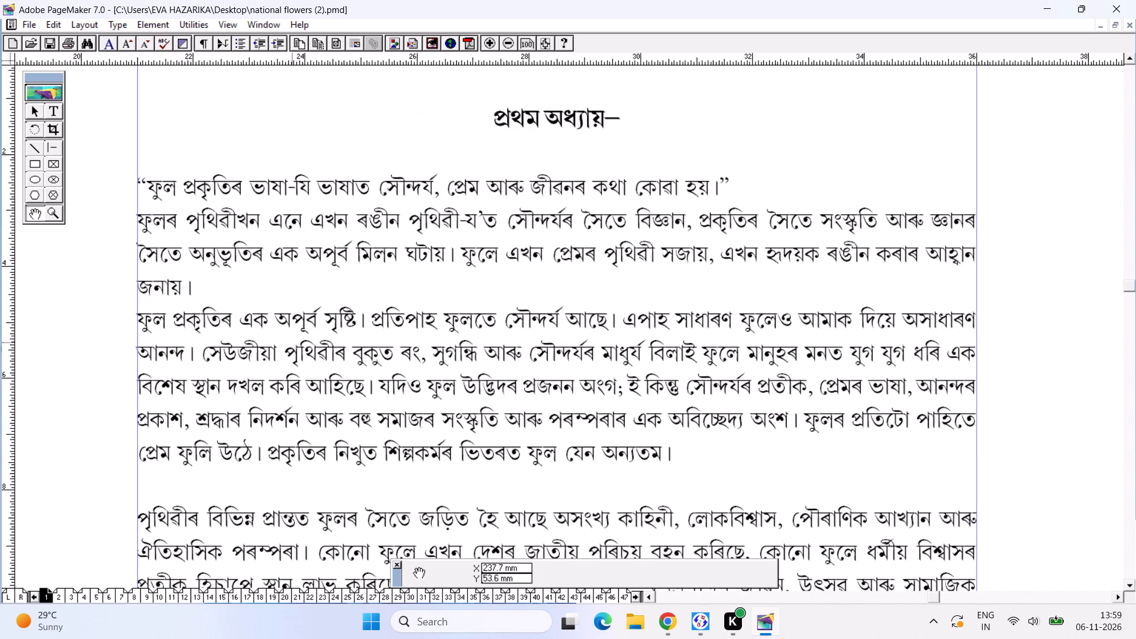
pyautogui.moveTo(309, 379); pyautogui.dragTo(303, 337)
pyautogui.click(215, 247)
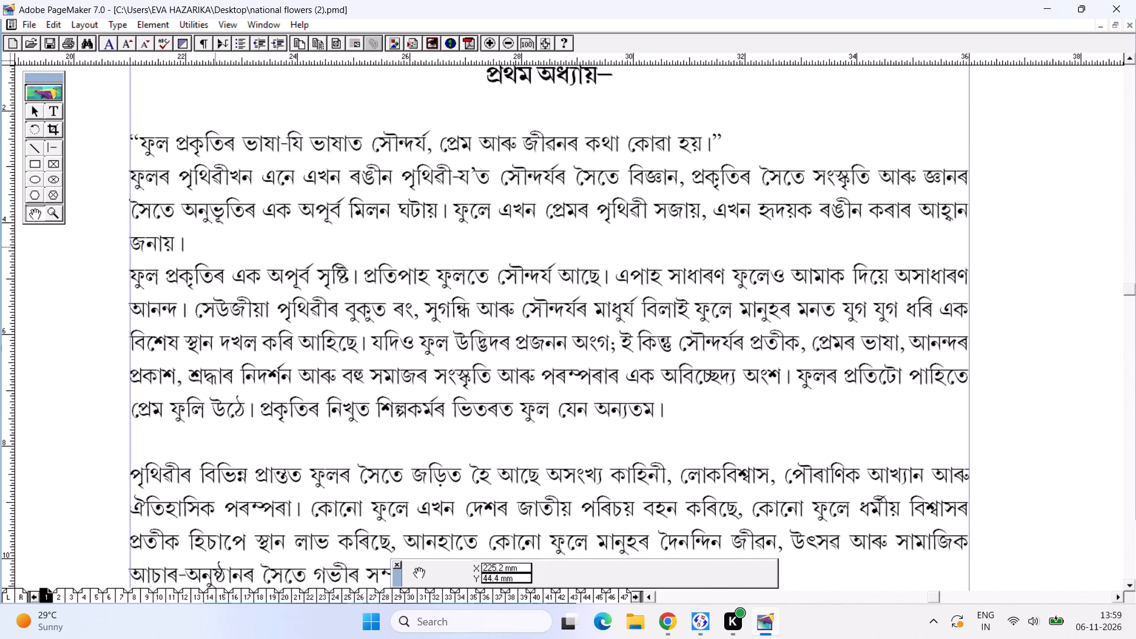
pyautogui.moveTo(268, 317); pyautogui.dragTo(267, 214)
pyautogui.moveTo(232, 323); pyautogui.dragTo(240, 169)
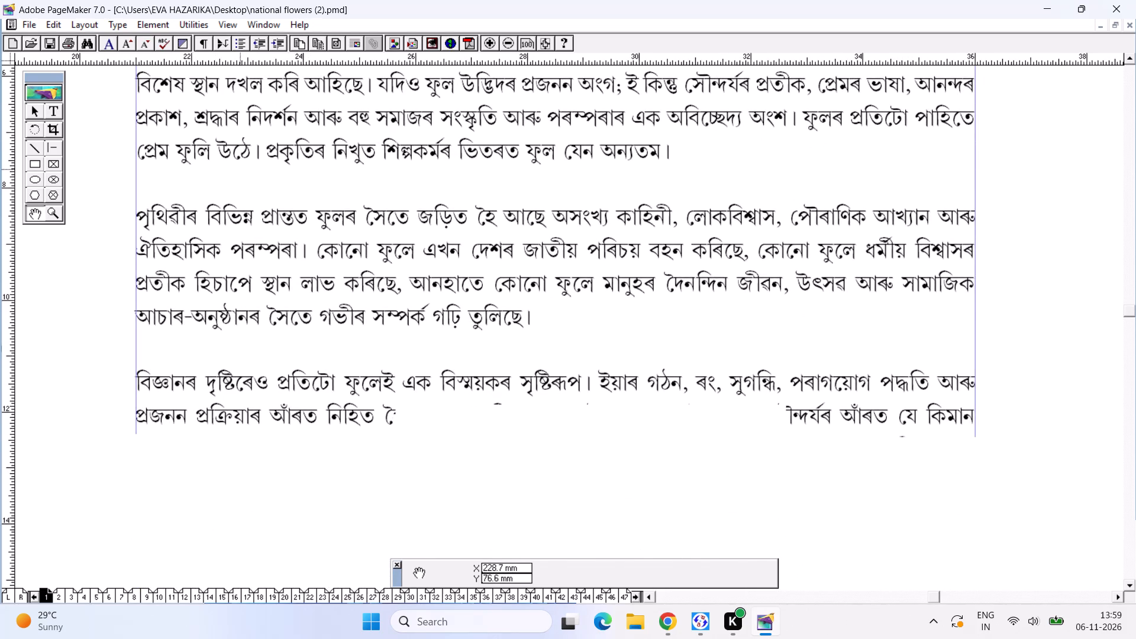
pyautogui.moveTo(231, 322); pyautogui.dragTo(233, 240)
pyautogui.moveTo(262, 367); pyautogui.dragTo(249, 273)
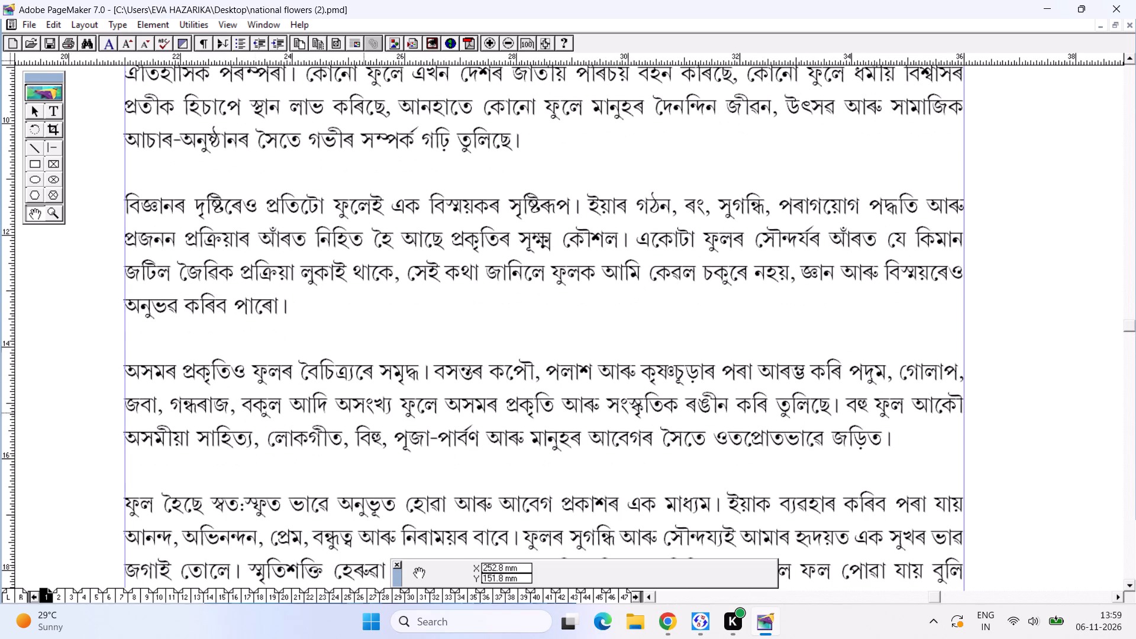
pyautogui.moveTo(364, 412); pyautogui.dragTo(365, 387)
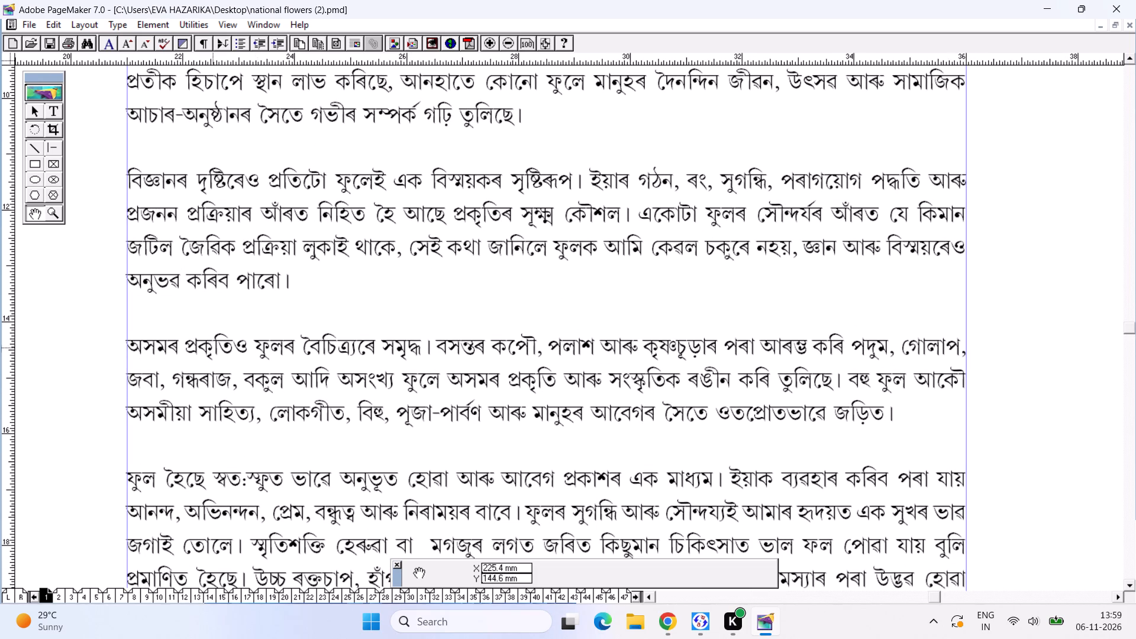
pyautogui.moveTo(532, 415); pyautogui.dragTo(530, 392)
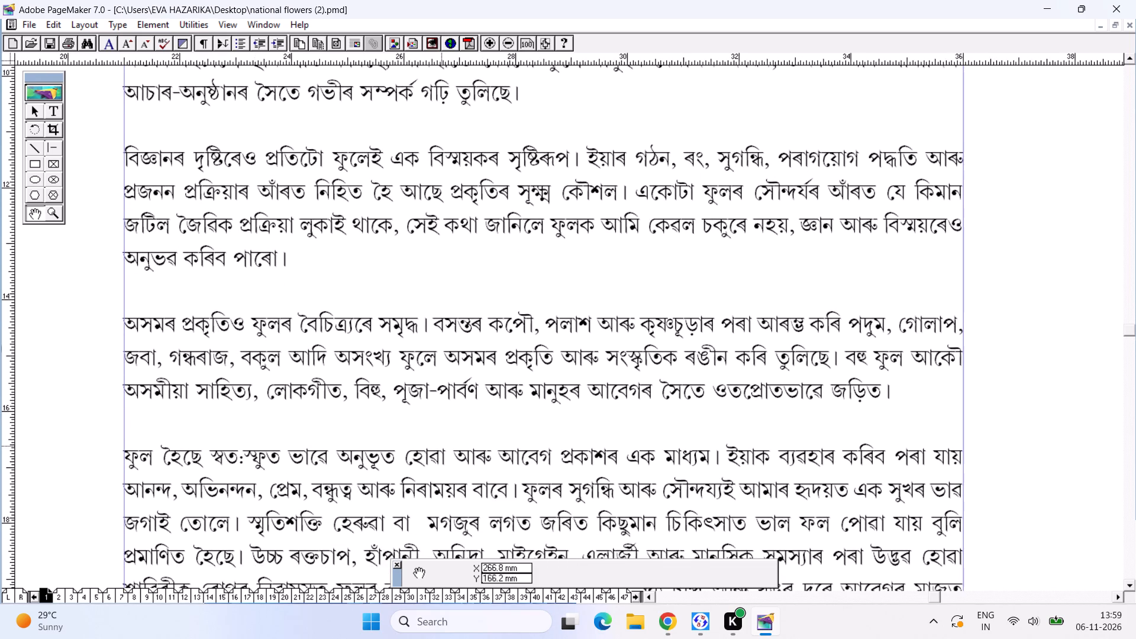
pyautogui.moveTo(428, 445); pyautogui.dragTo(427, 401)
pyautogui.moveTo(398, 443); pyautogui.dragTo(406, 372)
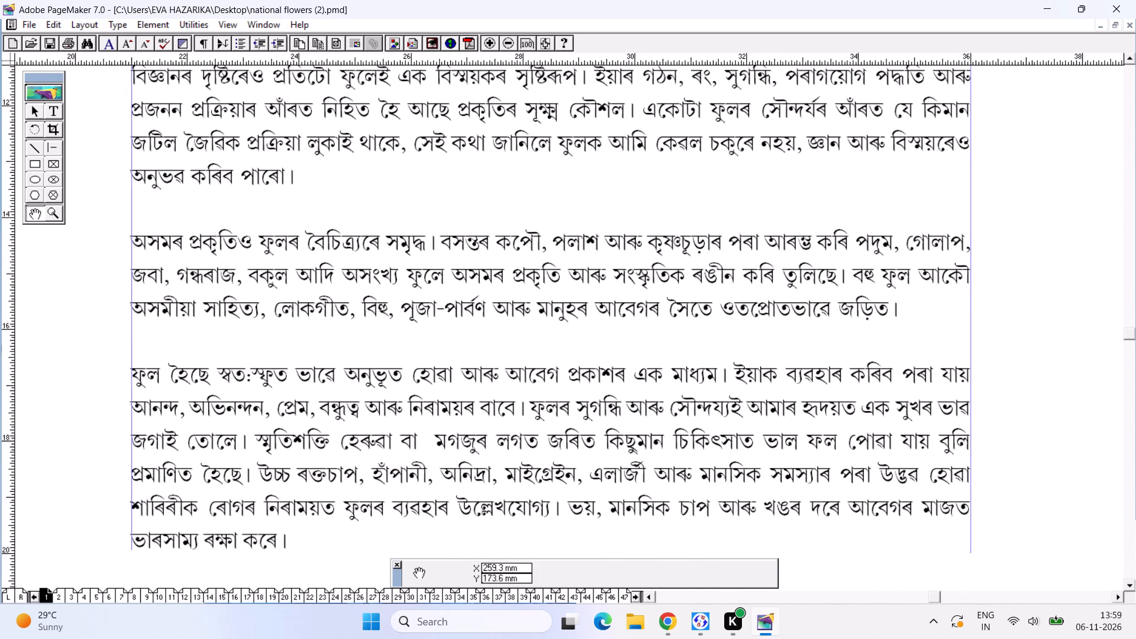
pyautogui.moveTo(317, 428); pyautogui.dragTo(317, 411)
pyautogui.moveTo(323, 476); pyautogui.dragTo(324, 468)
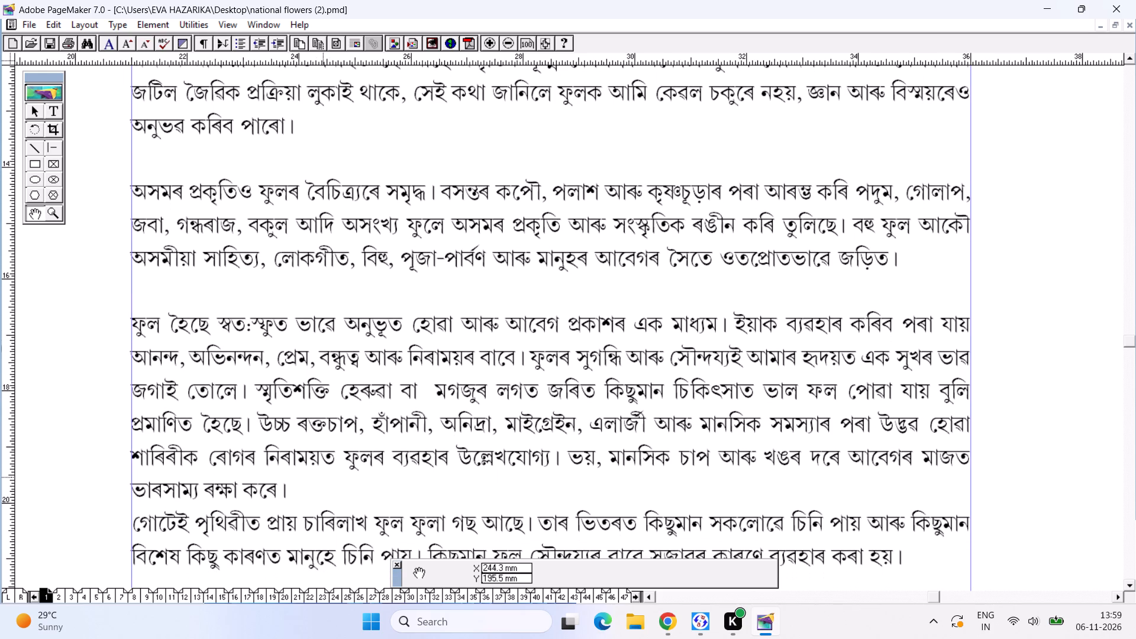
pyautogui.moveTo(324, 468); pyautogui.dragTo(325, 457)
pyautogui.moveTo(281, 413); pyautogui.dragTo(281, 354)
pyautogui.moveTo(322, 382); pyautogui.dragTo(321, 443)
# Correct the word before প্ৰকাশৰ to আৱেগ in the page 1 paragraph beginning ফুল হৈছে.
pyautogui.click(50, 110)
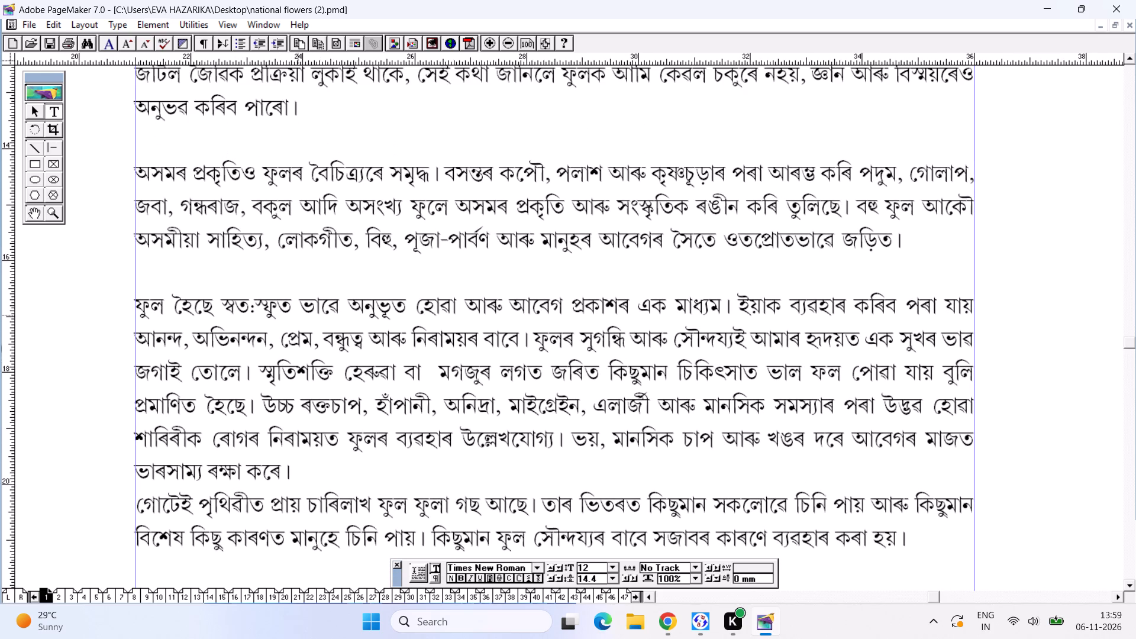
pyautogui.click(911, 241)
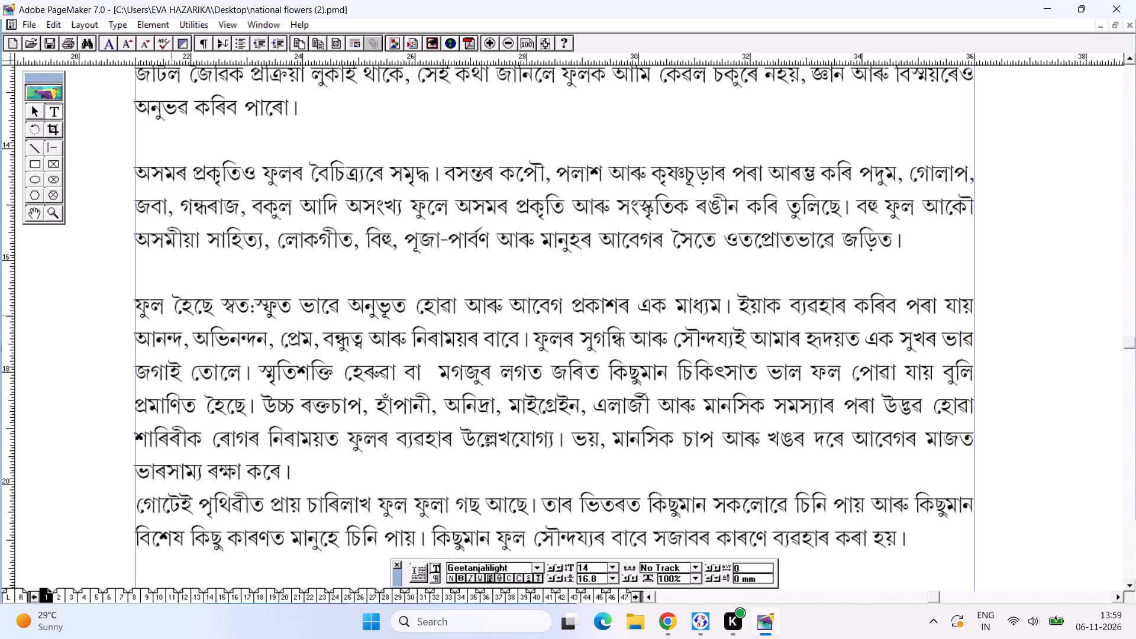
pyautogui.click(546, 312)
pyautogui.press('BackSpace')
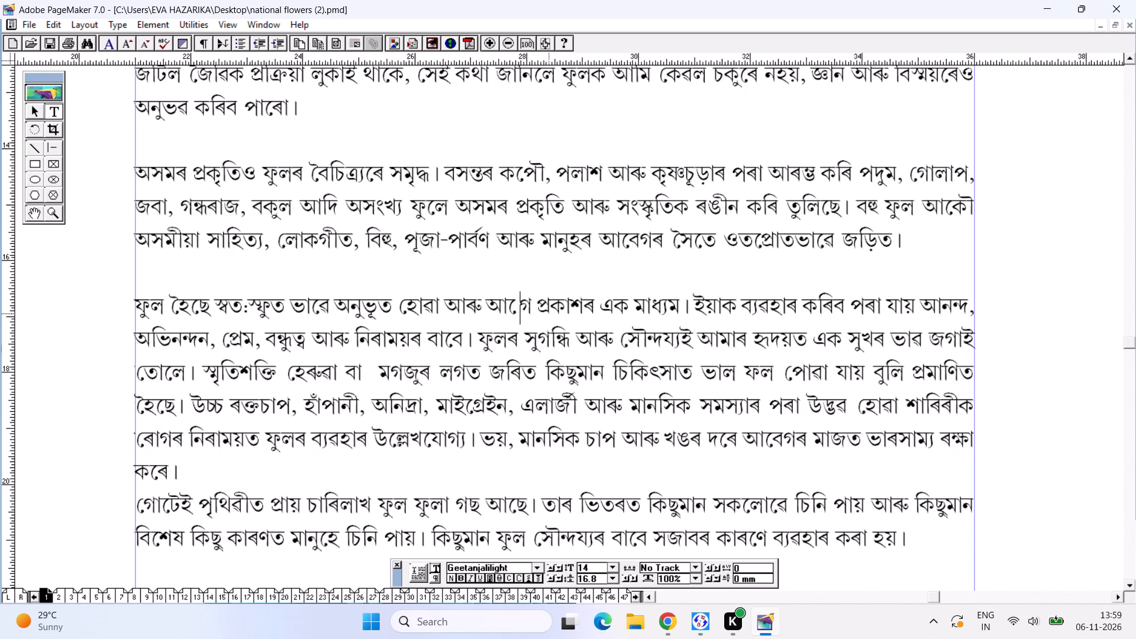
pyautogui.press('BackSpace')
pyautogui.press('b')
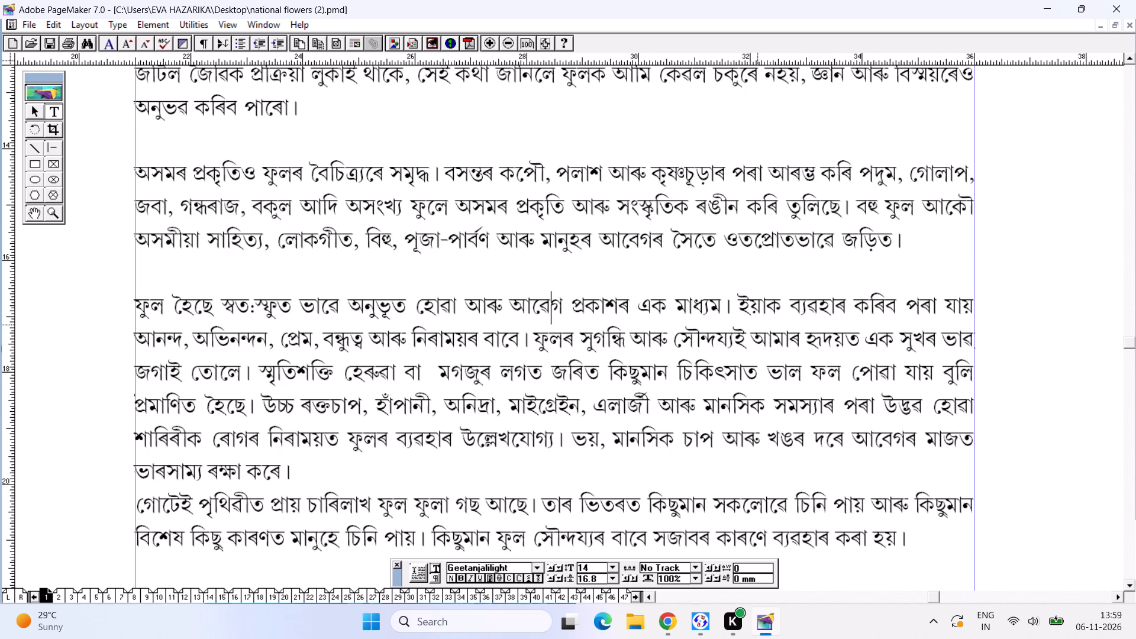
pyautogui.click(924, 244)
# Look over the spreads of pages 2–3 and 4–5, checking the text blocks on pages 2 and 3.
pyautogui.hotkey('ctrl', '0')
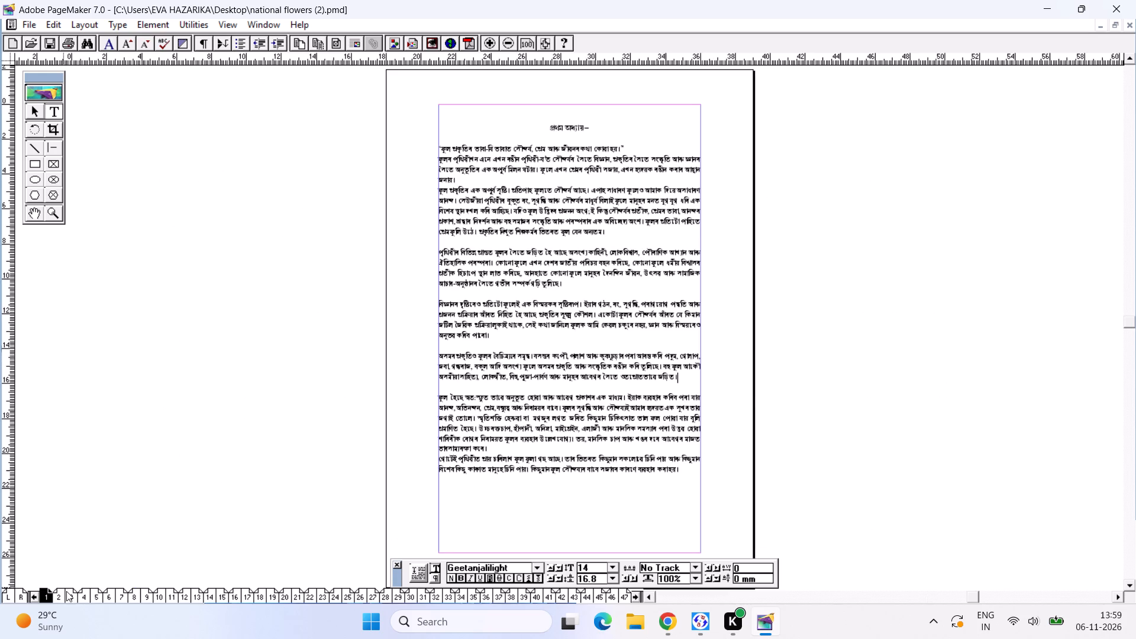
pyautogui.click(62, 595)
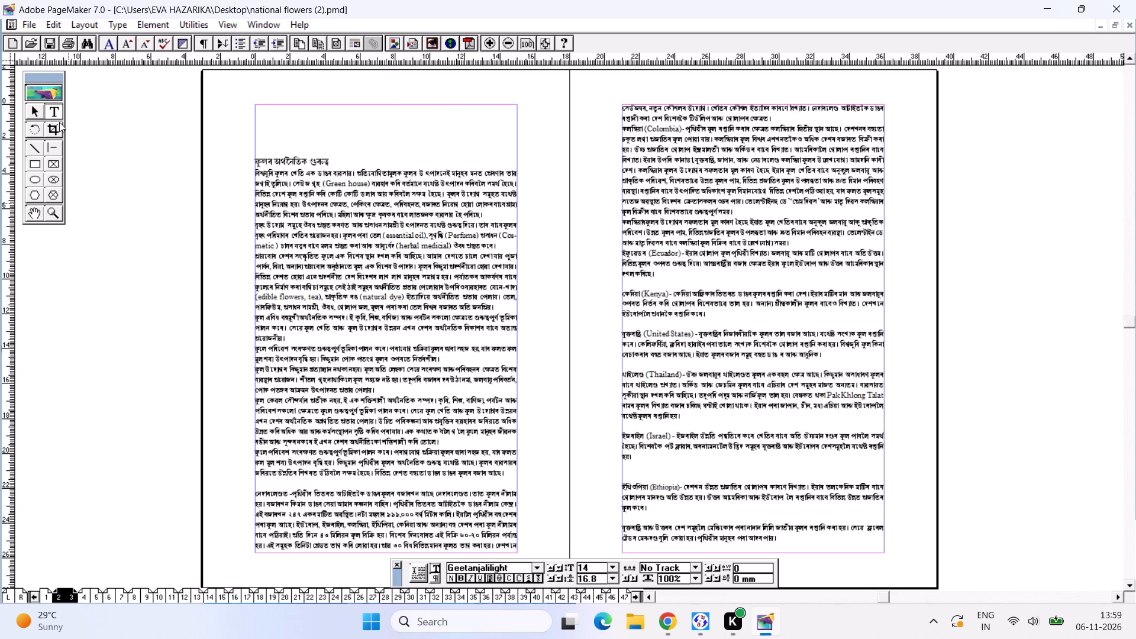
pyautogui.click(33, 110)
pyautogui.click(416, 232)
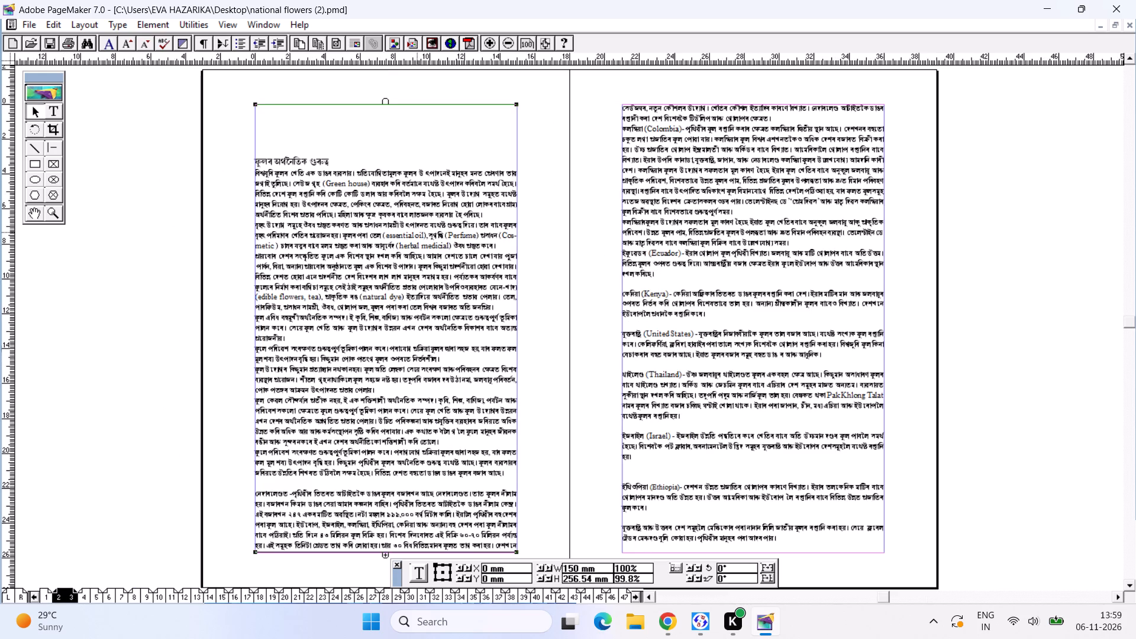
pyautogui.click(786, 319)
pyautogui.click(86, 592)
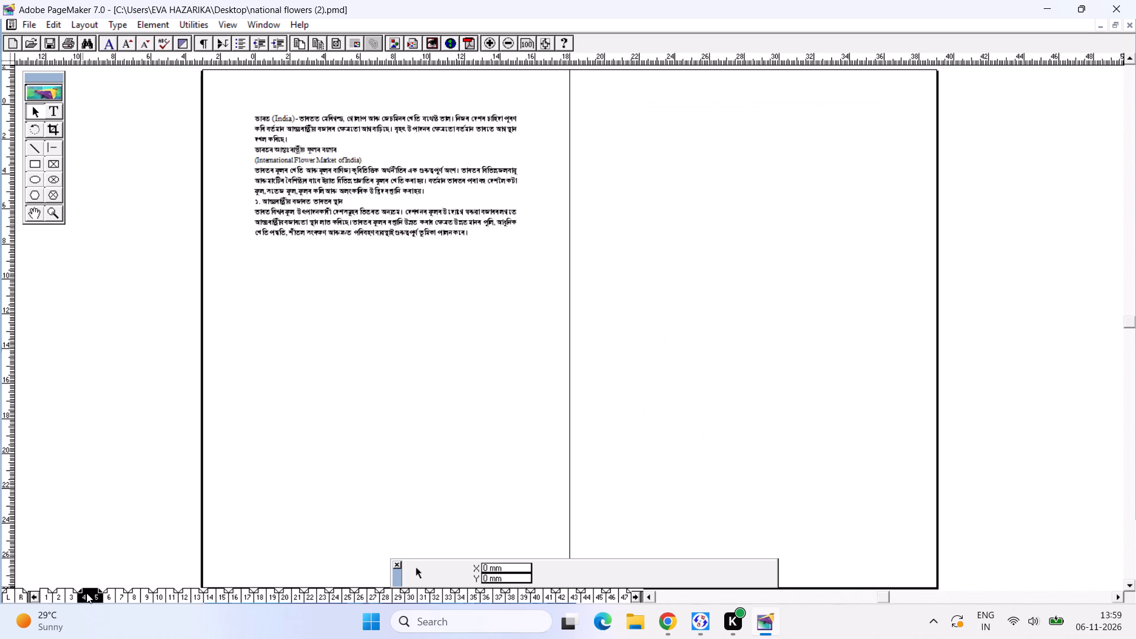
pyautogui.click(71, 596)
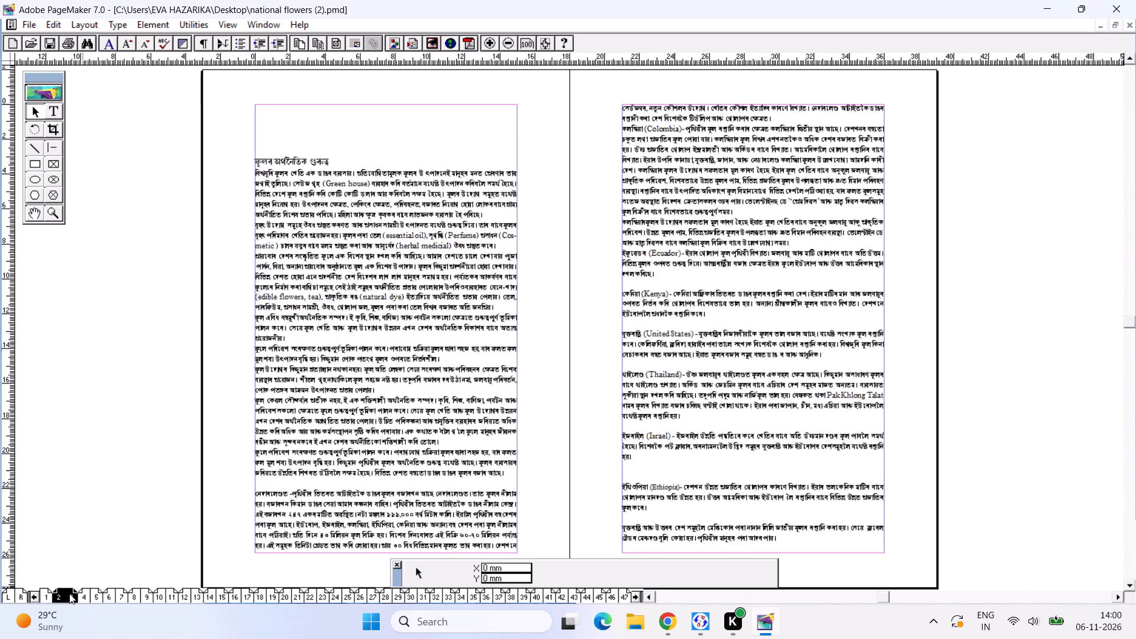
# Read the opening paragraphs under the heading on the economic importance of flowers on page 2.
pyautogui.hotkey('ctrl', '2')
pyautogui.keyDown('alt'); pyautogui.moveTo(274, 389); pyautogui.dragTo(425, 442); pyautogui.keyUp('alt')
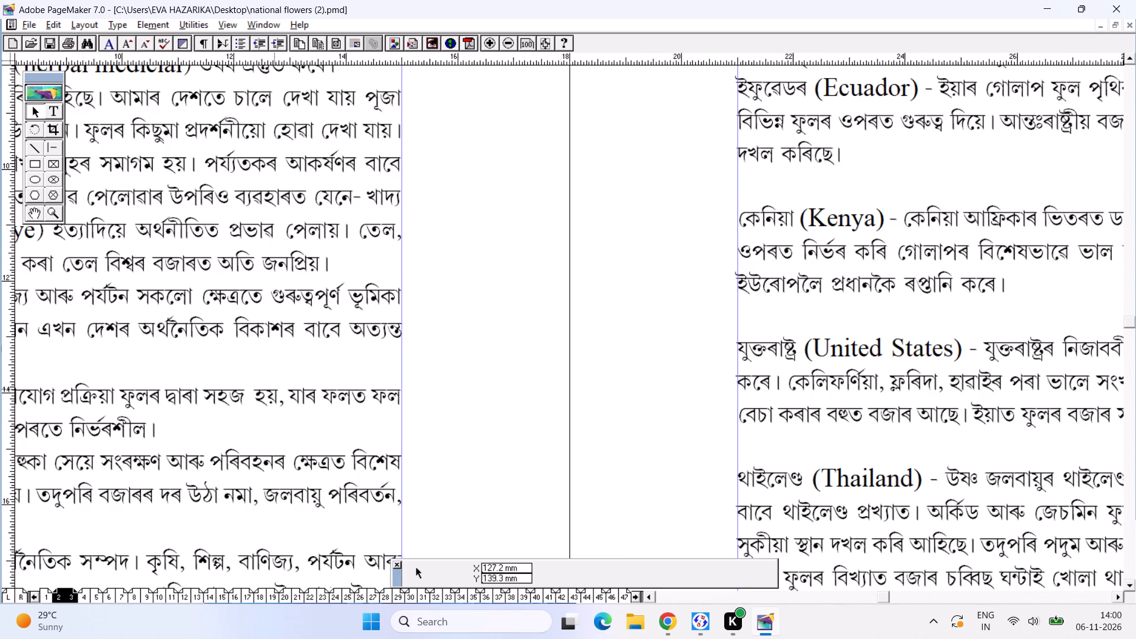
pyautogui.keyDown('alt'); pyautogui.moveTo(425, 442); pyautogui.dragTo(652, 513); pyautogui.keyUp('alt')
pyautogui.keyDown('alt'); pyautogui.moveTo(544, 412); pyautogui.dragTo(844, 434); pyautogui.keyUp('alt')
pyautogui.keyDown('alt'); pyautogui.moveTo(581, 322); pyautogui.dragTo(551, 559); pyautogui.keyUp('alt')
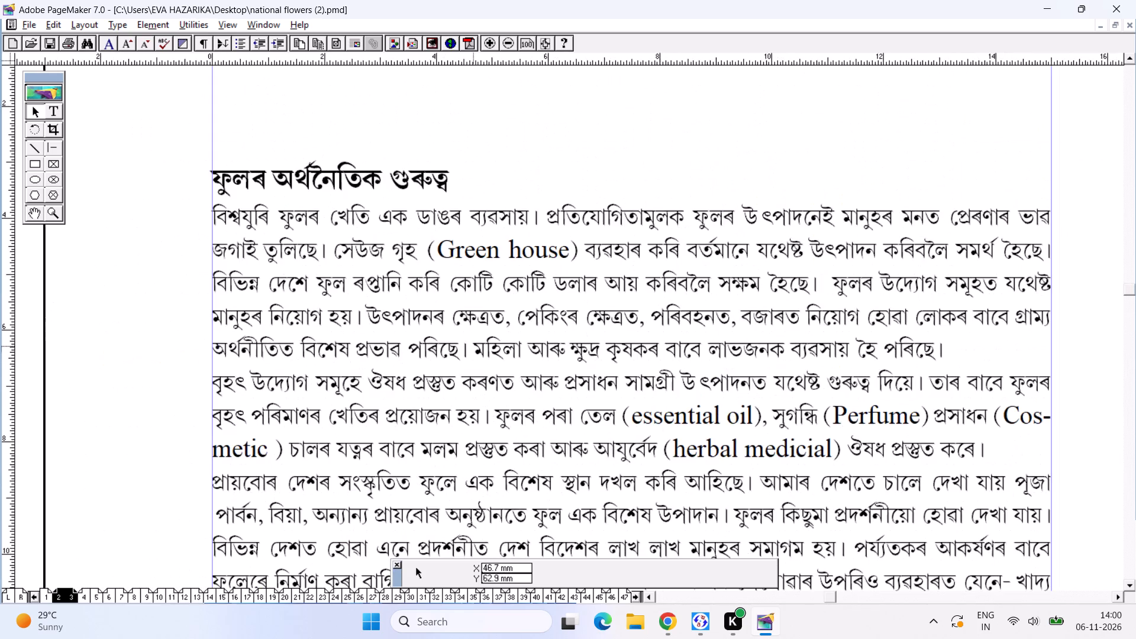
pyautogui.keyDown('alt'); pyautogui.moveTo(490, 392); pyautogui.dragTo(440, 265); pyautogui.keyUp('alt')
pyautogui.keyDown('alt'); pyautogui.moveTo(444, 285); pyautogui.dragTo(446, 330); pyautogui.keyUp('alt')
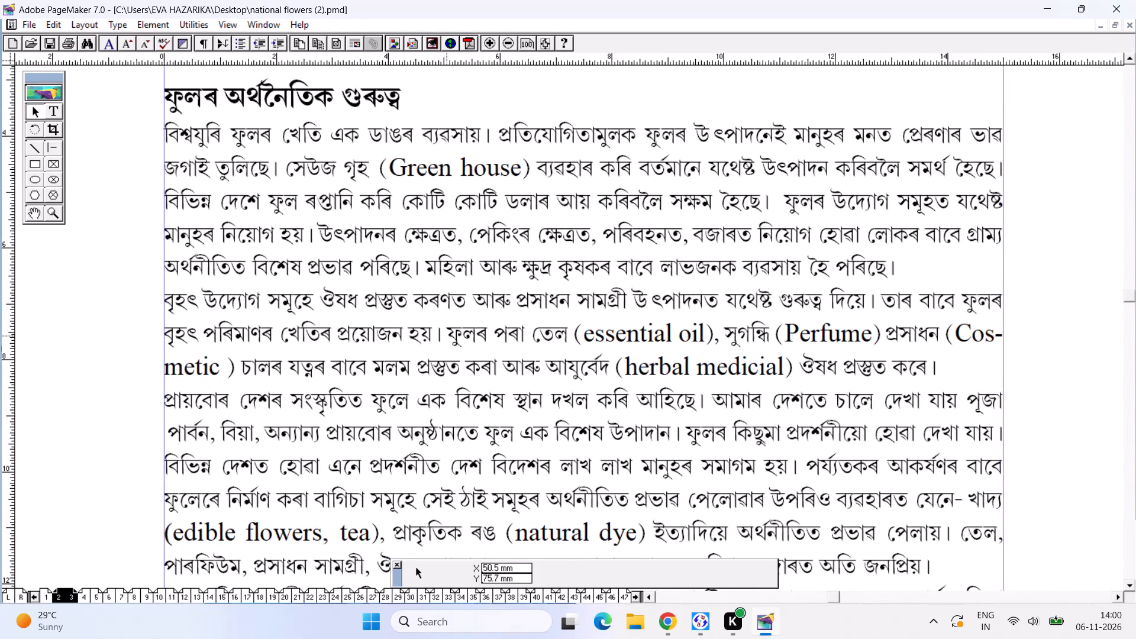
pyautogui.keyDown('alt'); pyautogui.moveTo(443, 360); pyautogui.dragTo(435, 246); pyautogui.keyUp('alt')
pyautogui.hotkey('ctrl', '0')
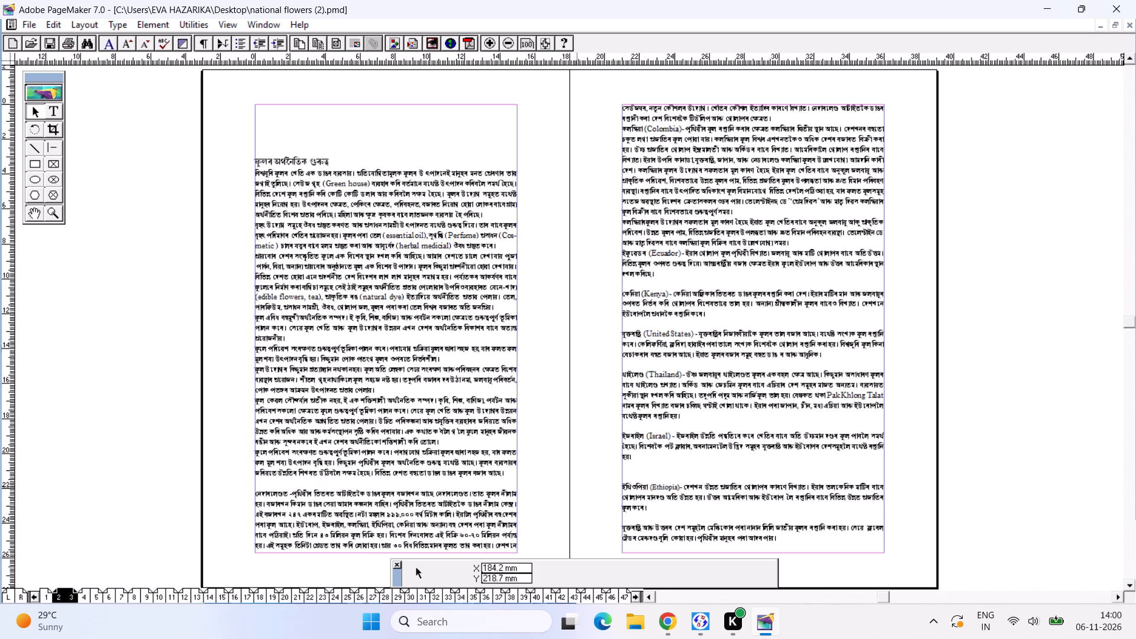
# View pages 4 and 5 briefly and read the lower part of page 2 through the Netherlands paragraph.
pyautogui.click(95, 594)
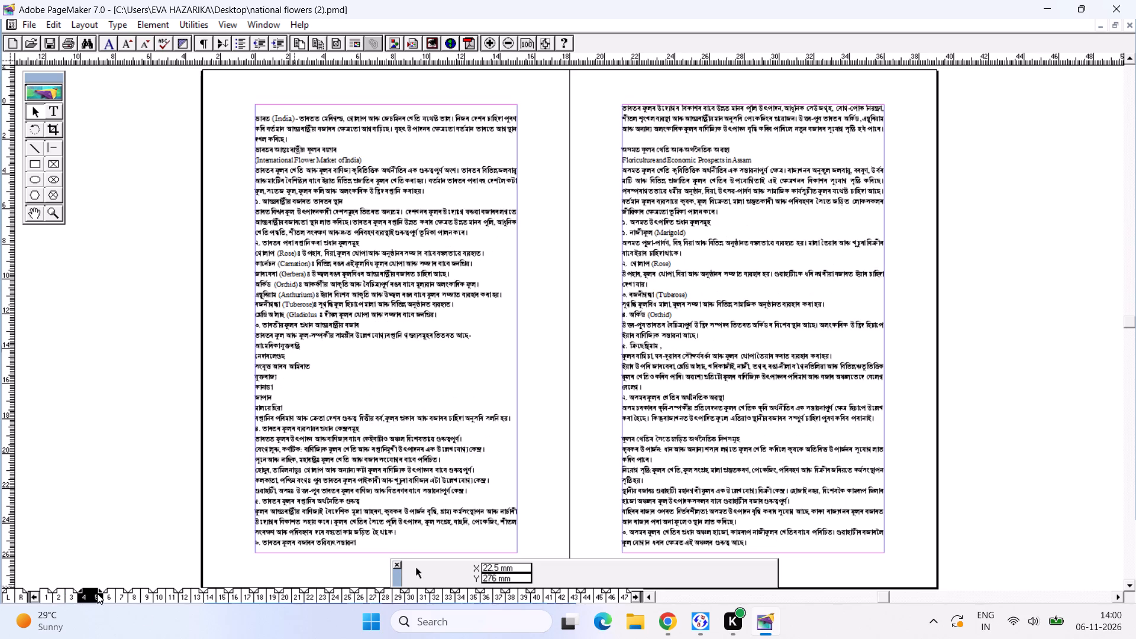
pyautogui.click(69, 595)
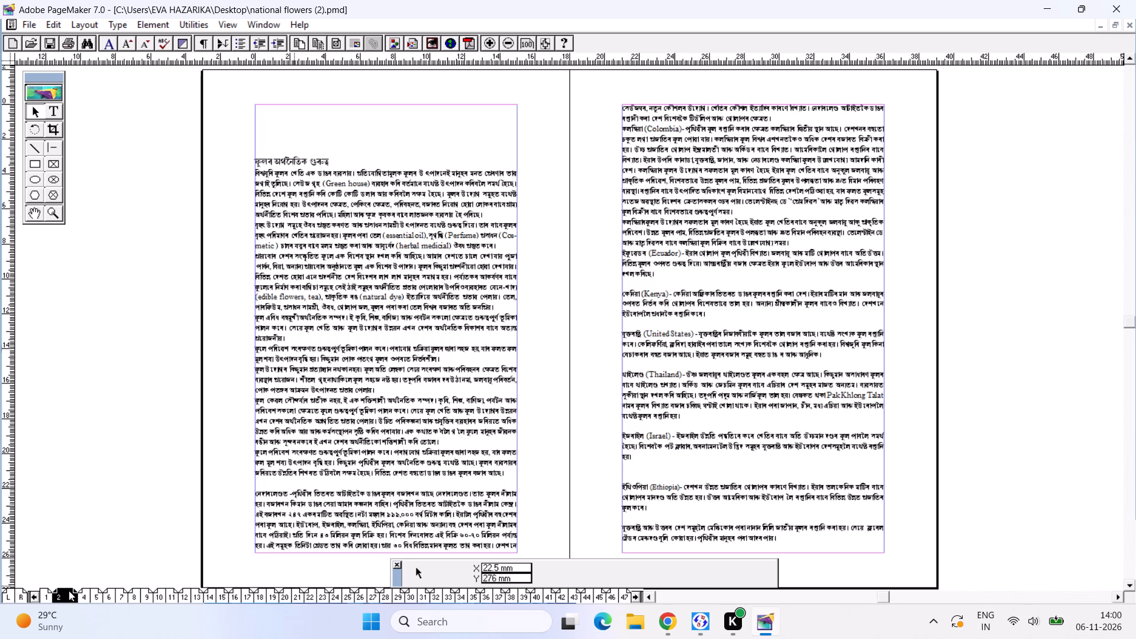
pyautogui.hotkey('ctrl', '2')
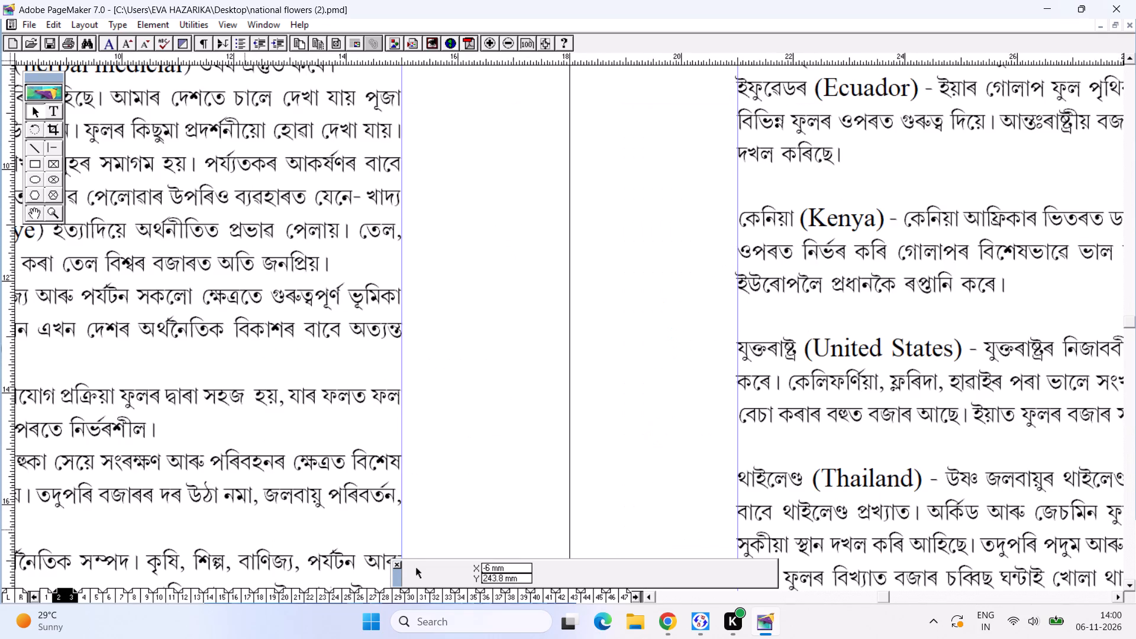
pyautogui.keyDown('alt'); pyautogui.moveTo(272, 479); pyautogui.dragTo(547, 255); pyautogui.keyUp('alt')
pyautogui.keyDown('alt'); pyautogui.moveTo(481, 358); pyautogui.dragTo(765, 287); pyautogui.keyUp('alt')
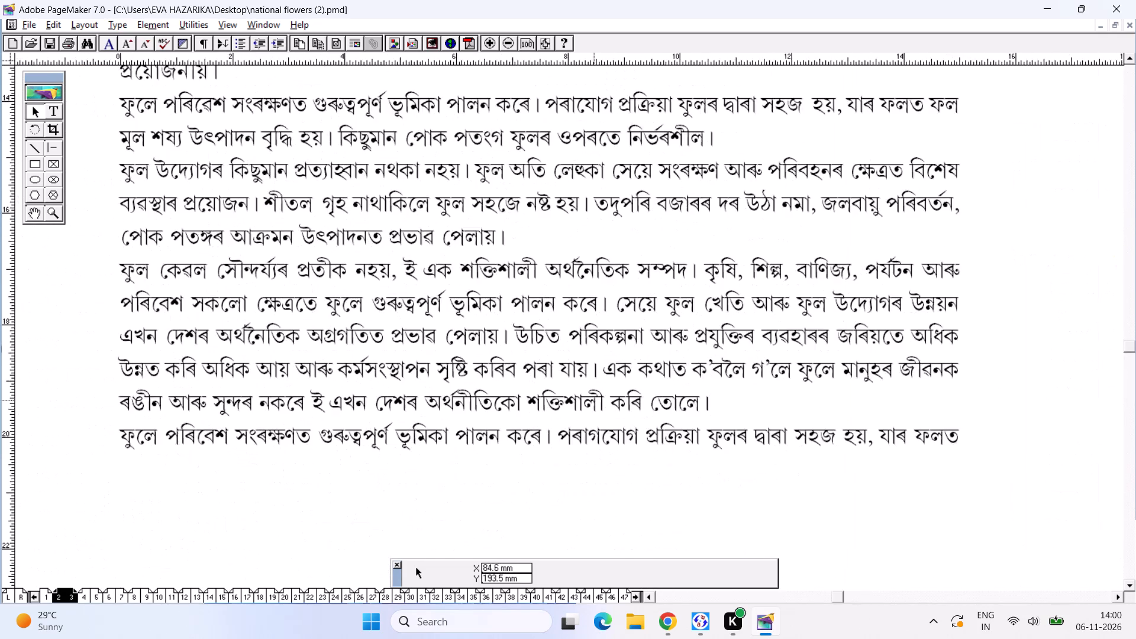
pyautogui.keyDown('alt'); pyautogui.moveTo(590, 404); pyautogui.dragTo(654, 267); pyautogui.keyUp('alt')
pyautogui.keyDown('alt'); pyautogui.moveTo(609, 437); pyautogui.dragTo(572, 306); pyautogui.keyUp('alt')
pyautogui.keyDown('alt'); pyautogui.moveTo(620, 395); pyautogui.dragTo(609, 362); pyautogui.keyUp('alt')
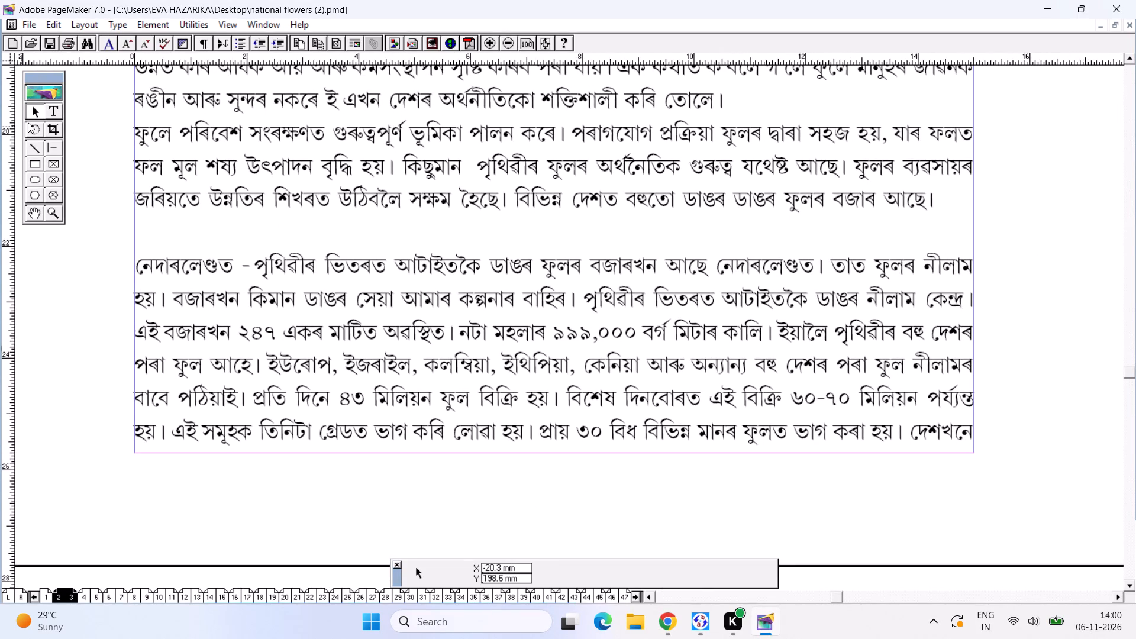
# Read the second line of the Netherlands paragraph on page 2, marking the text from আমাৰ কল্পনাৰ বাহিৰ onward.
pyautogui.click(76, 111)
pyautogui.click(56, 117)
pyautogui.click(54, 108)
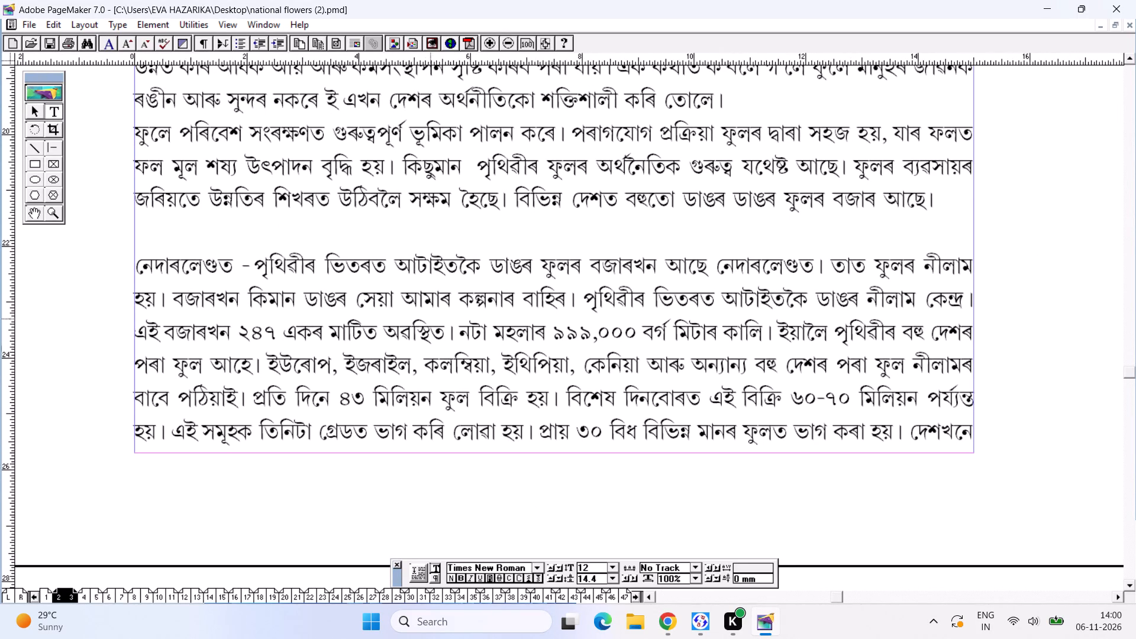
pyautogui.click(405, 293)
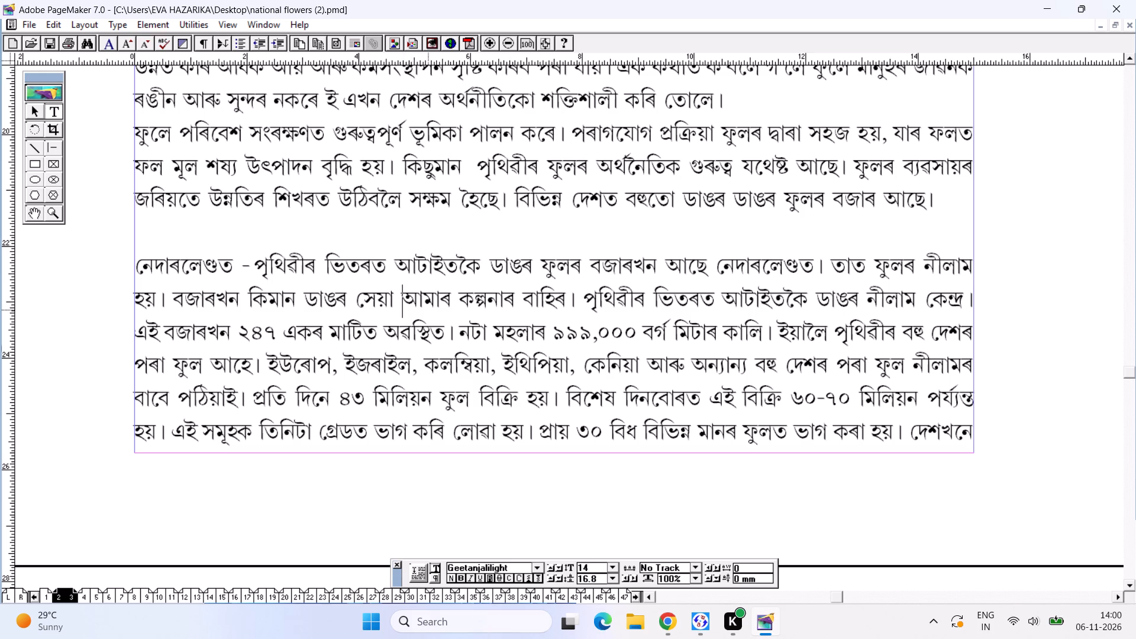
pyautogui.moveTo(405, 302); pyautogui.dragTo(559, 302)
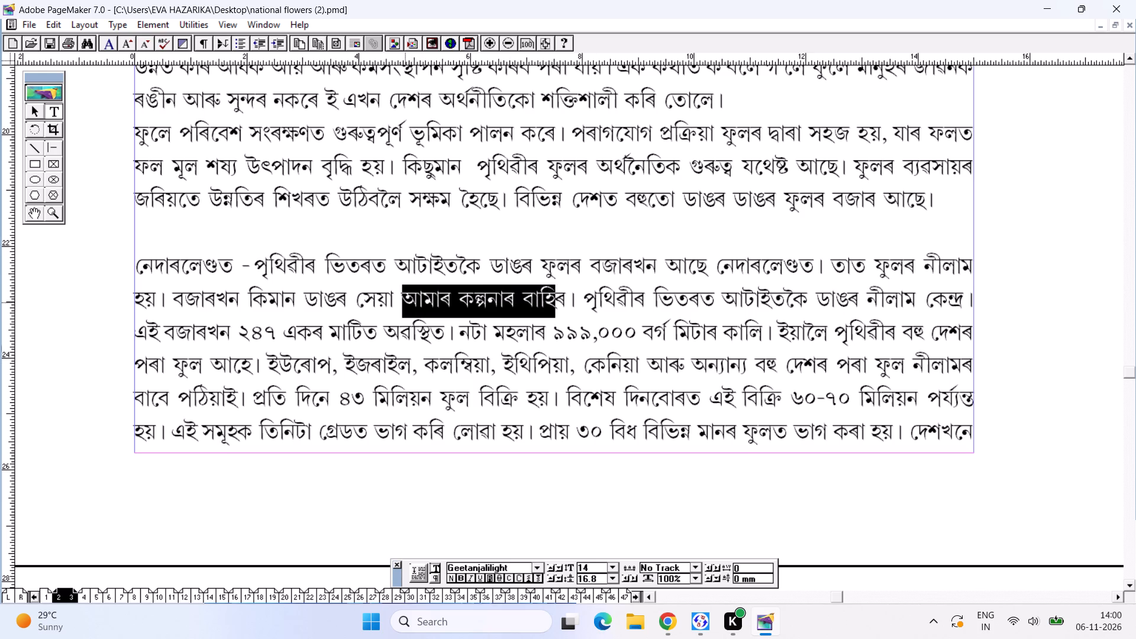
pyautogui.moveTo(559, 302); pyautogui.dragTo(828, 302)
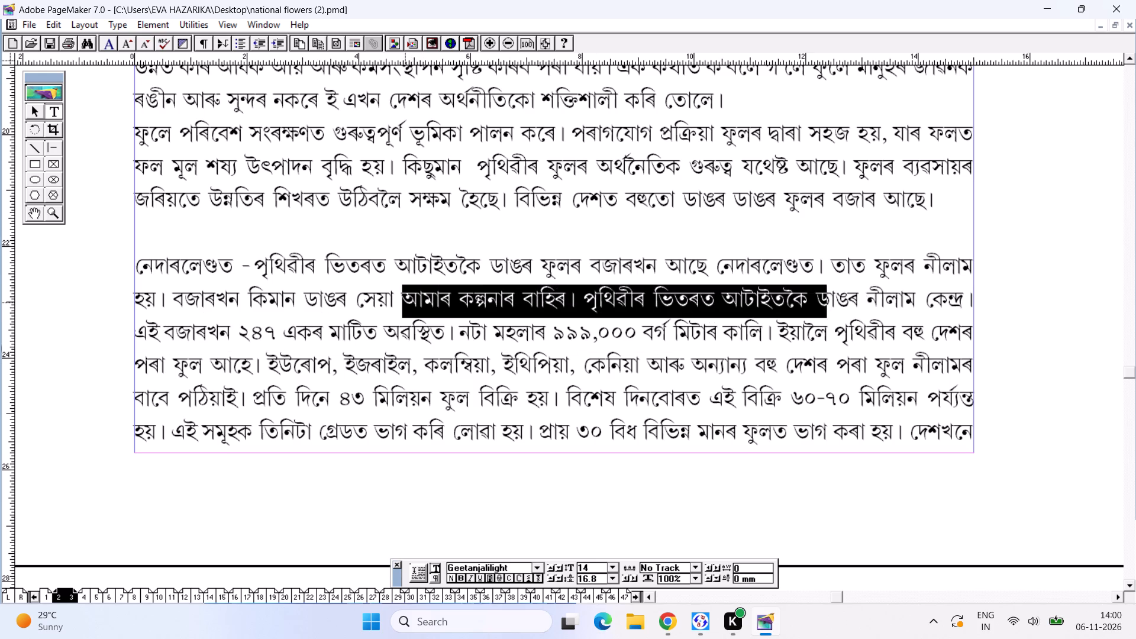
pyautogui.moveTo(828, 302); pyautogui.dragTo(577, 301)
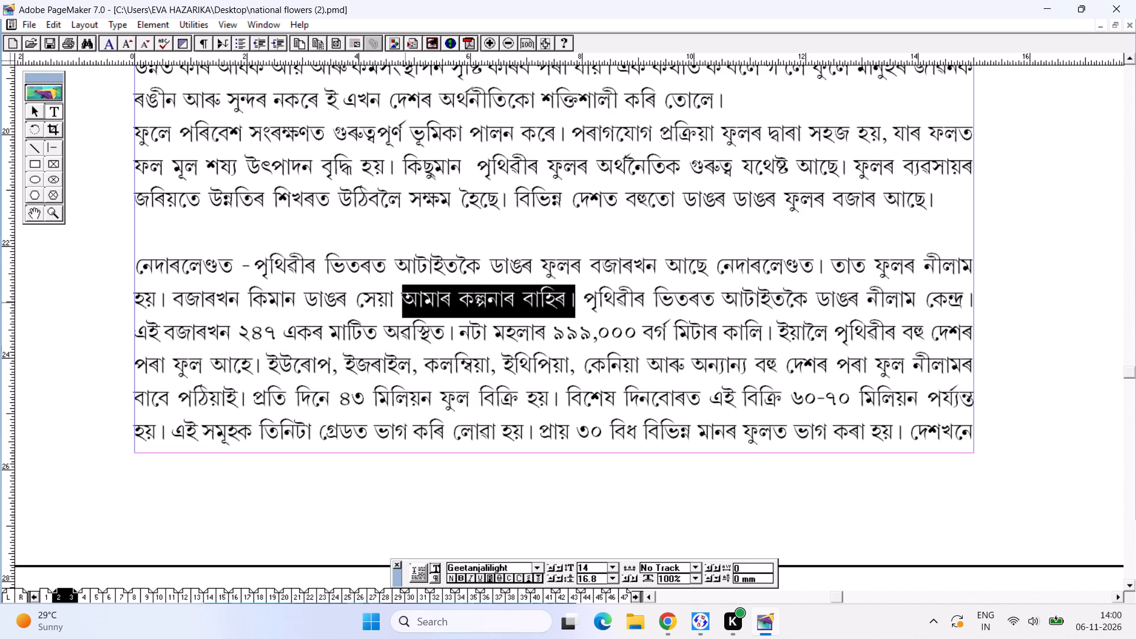
pyautogui.moveTo(577, 301); pyautogui.dragTo(576, 299)
pyautogui.click(486, 299)
pyautogui.moveTo(397, 300); pyautogui.dragTo(404, 305)
pyautogui.click(395, 303)
pyautogui.moveTo(396, 301); pyautogui.dragTo(406, 307)
pyautogui.click(406, 307)
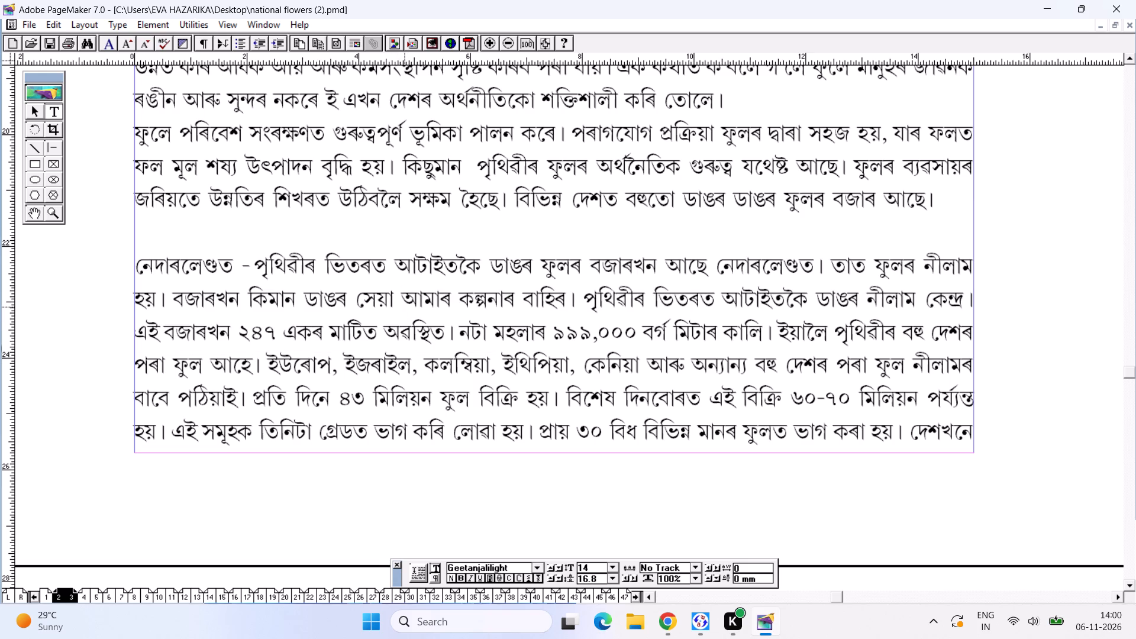
pyautogui.click(404, 306)
# Remove the space before the hyphen following নেদাৰলেণ্ডত at the start of the Netherlands paragraph.
pyautogui.click(242, 270)
pyautogui.press('BackSpace')
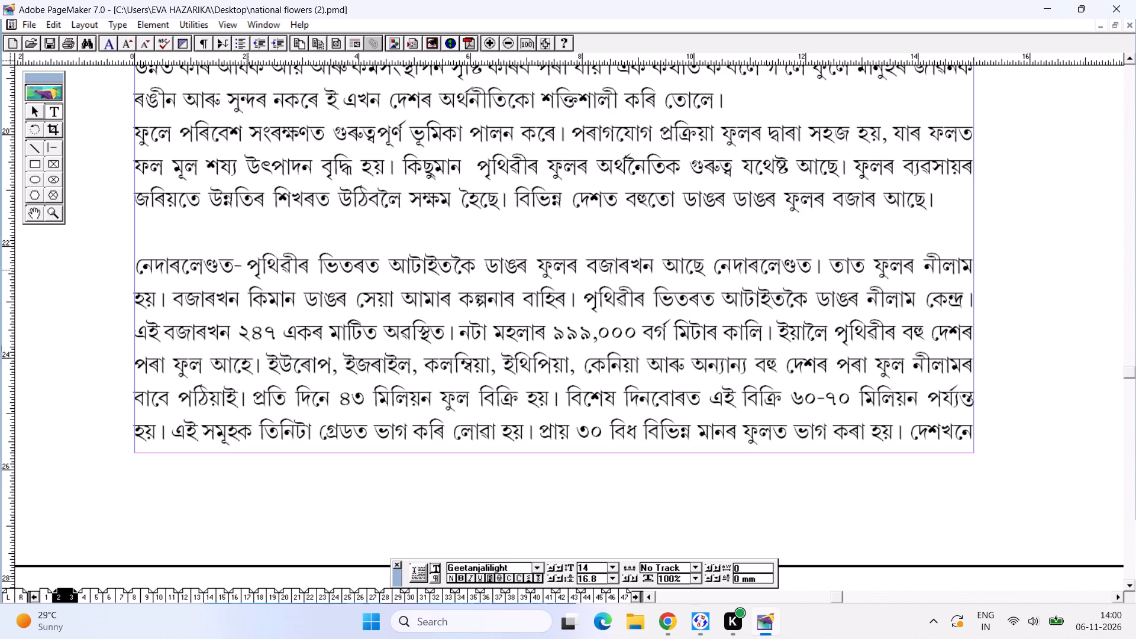
pyautogui.press('Right')
pyautogui.press('space')
pyautogui.press('BackSpace')
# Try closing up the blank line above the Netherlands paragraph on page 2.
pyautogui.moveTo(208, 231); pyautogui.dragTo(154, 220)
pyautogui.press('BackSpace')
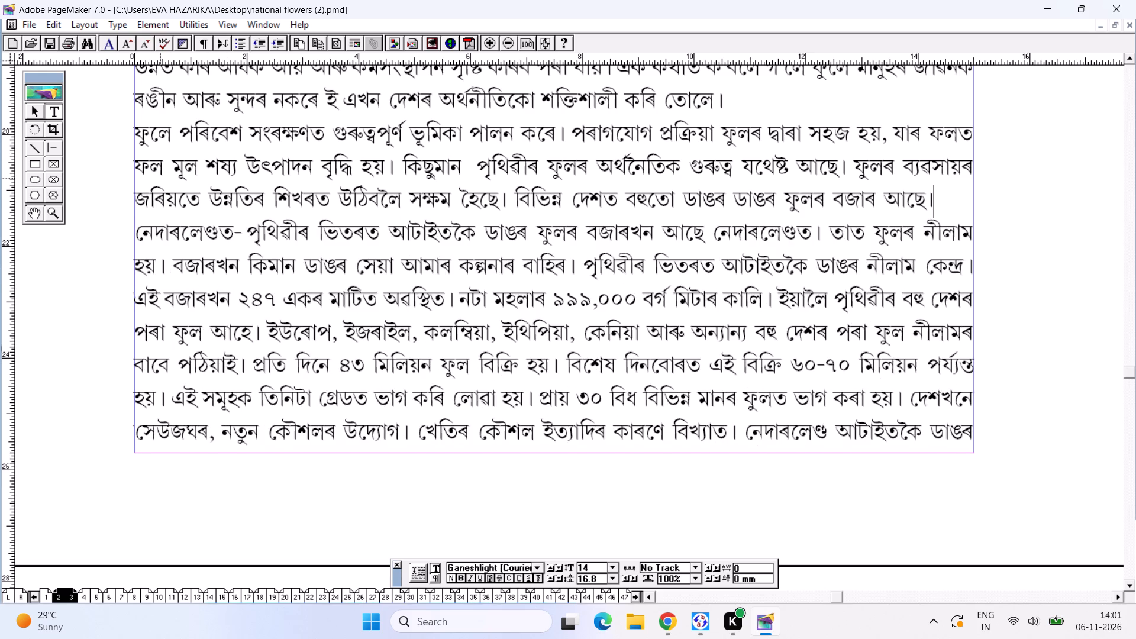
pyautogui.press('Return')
# Look over the full spreads of pages 2–3, 4–5 and 6–7, returning to pages 4–5.
pyautogui.click(38, 217)
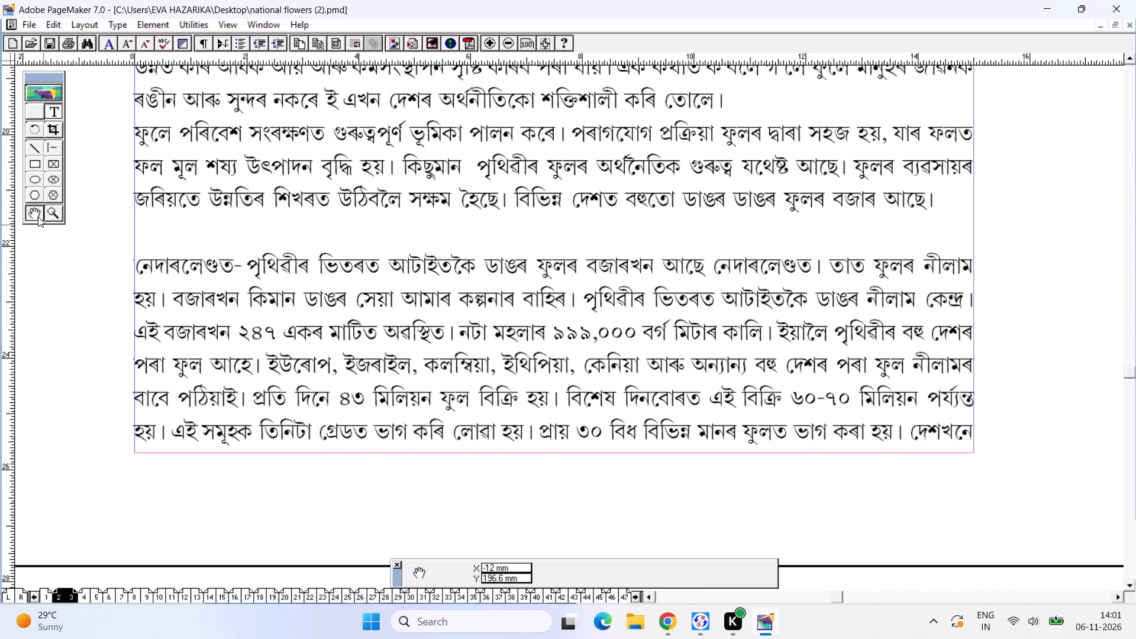
pyautogui.hotkey('ctrl', '0')
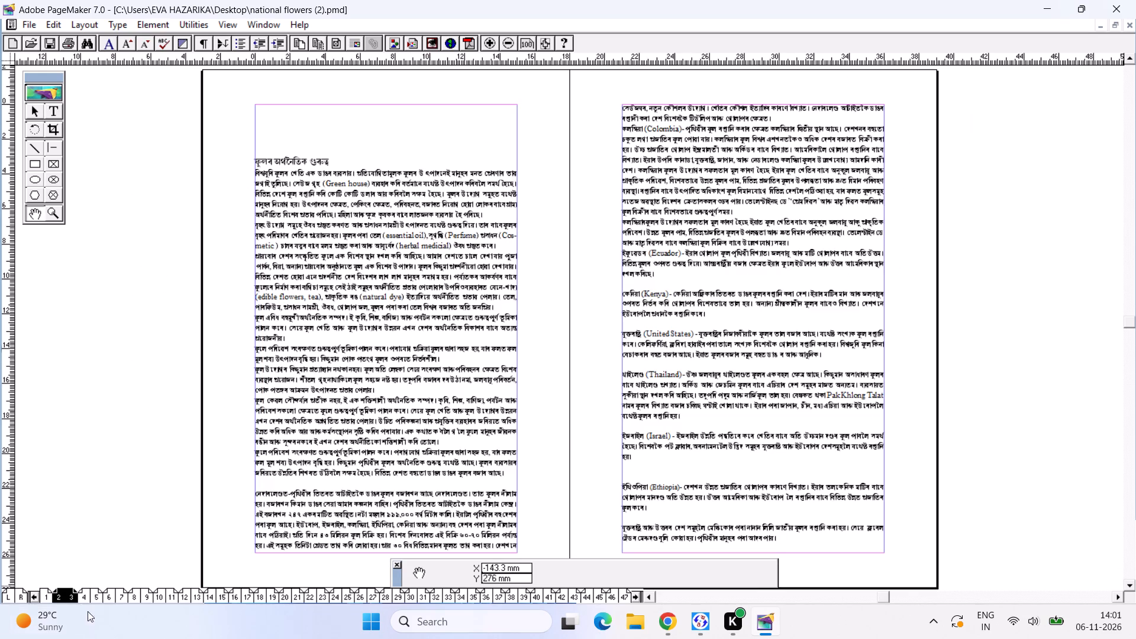
pyautogui.click(86, 600)
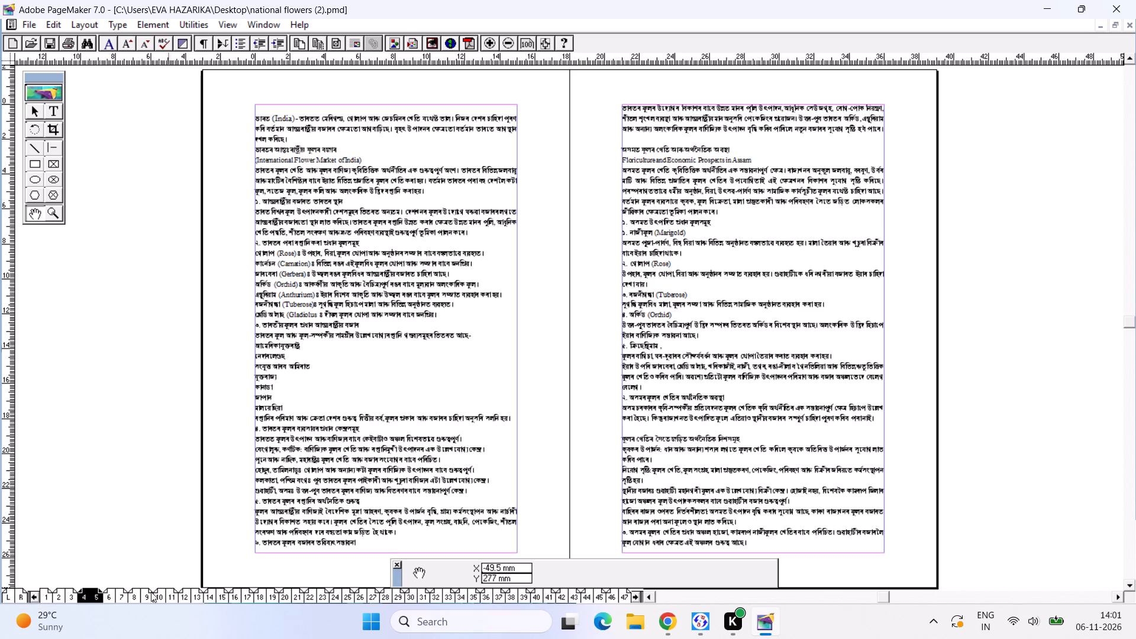
pyautogui.click(117, 592)
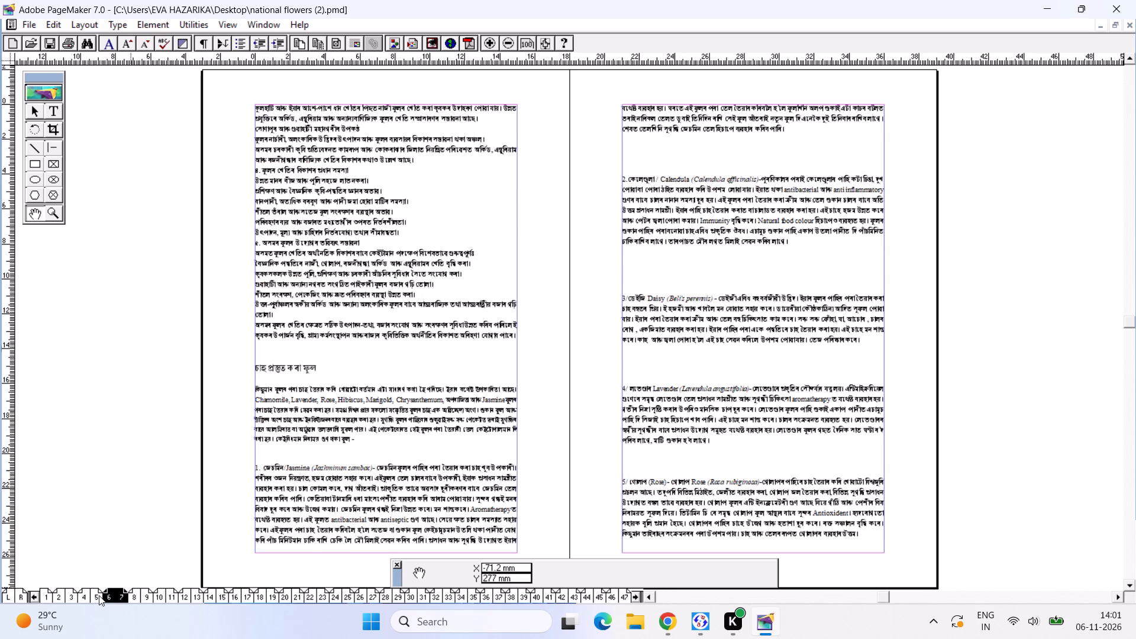
pyautogui.click(99, 595)
# Read the numbered flower and market sections on pages 4 and 5, including Floriculture and Economic Prospects in Assam.
pyautogui.click(690, 269)
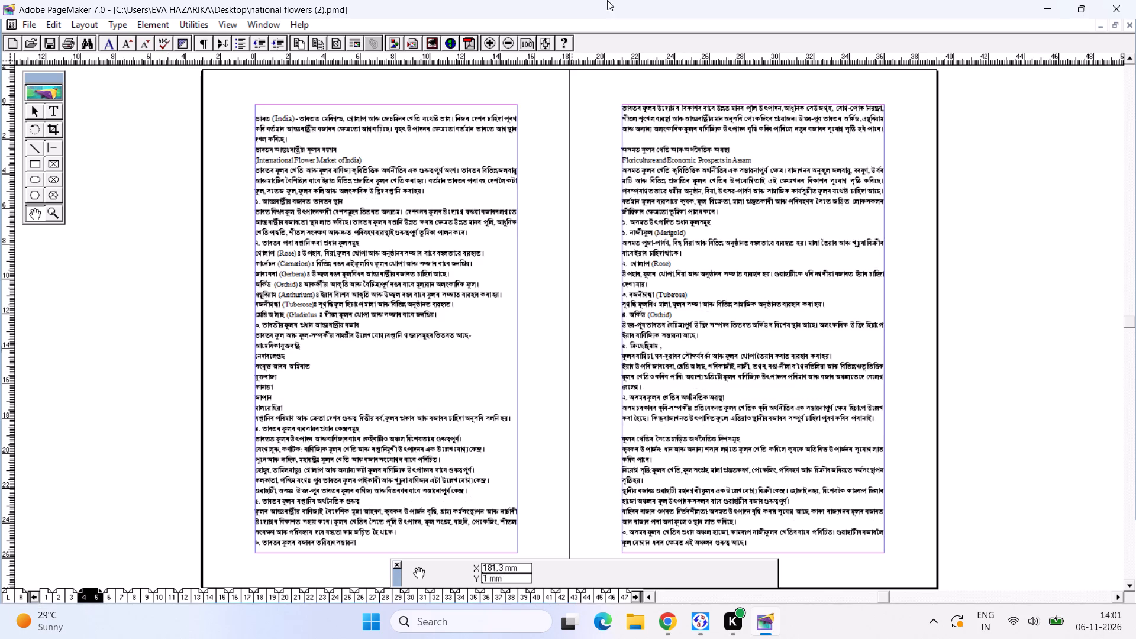
pyautogui.click(526, 40)
pyautogui.moveTo(701, 248); pyautogui.dragTo(486, 367)
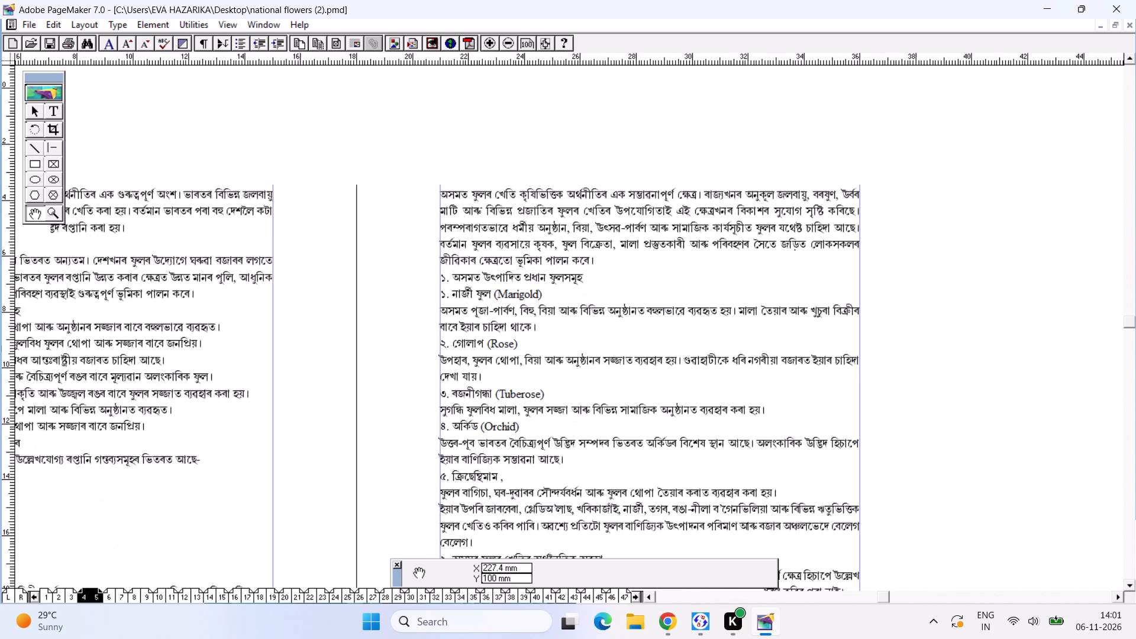
pyautogui.moveTo(470, 384); pyautogui.dragTo(569, 180)
pyautogui.moveTo(469, 349); pyautogui.dragTo(433, 312)
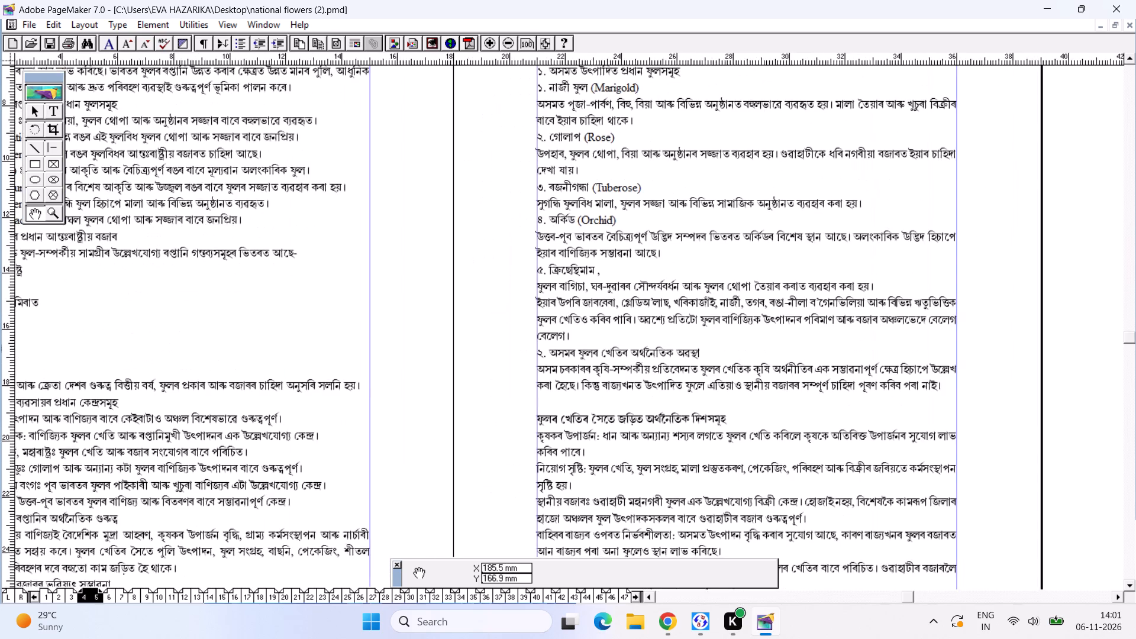
pyautogui.moveTo(437, 337); pyautogui.dragTo(767, 340)
pyautogui.click(606, 342)
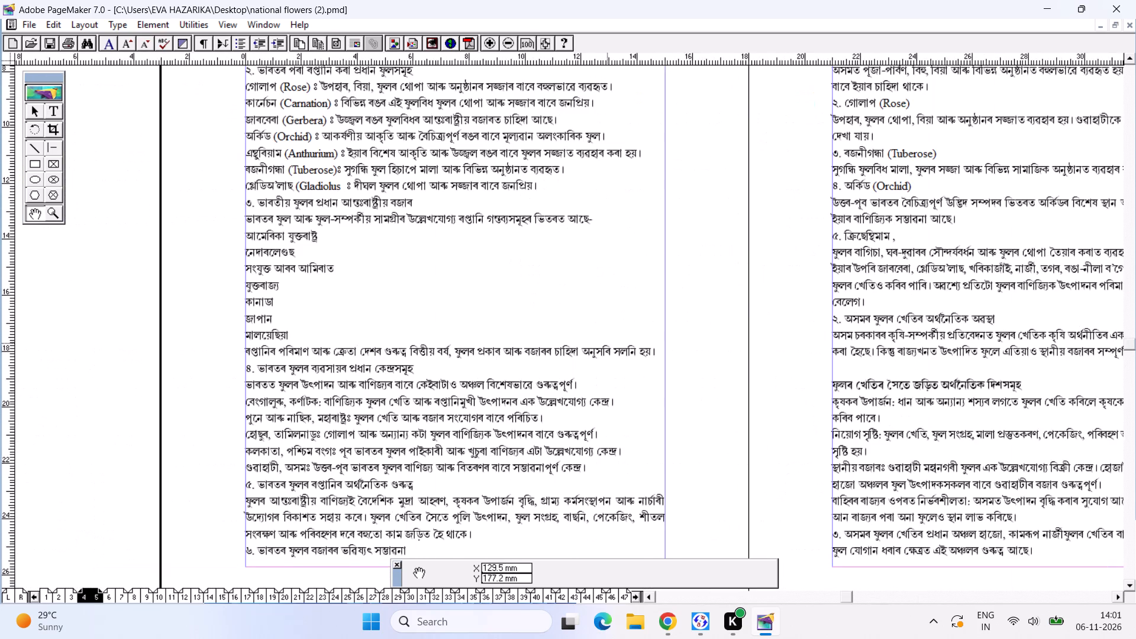
pyautogui.moveTo(406, 317); pyautogui.dragTo(424, 377)
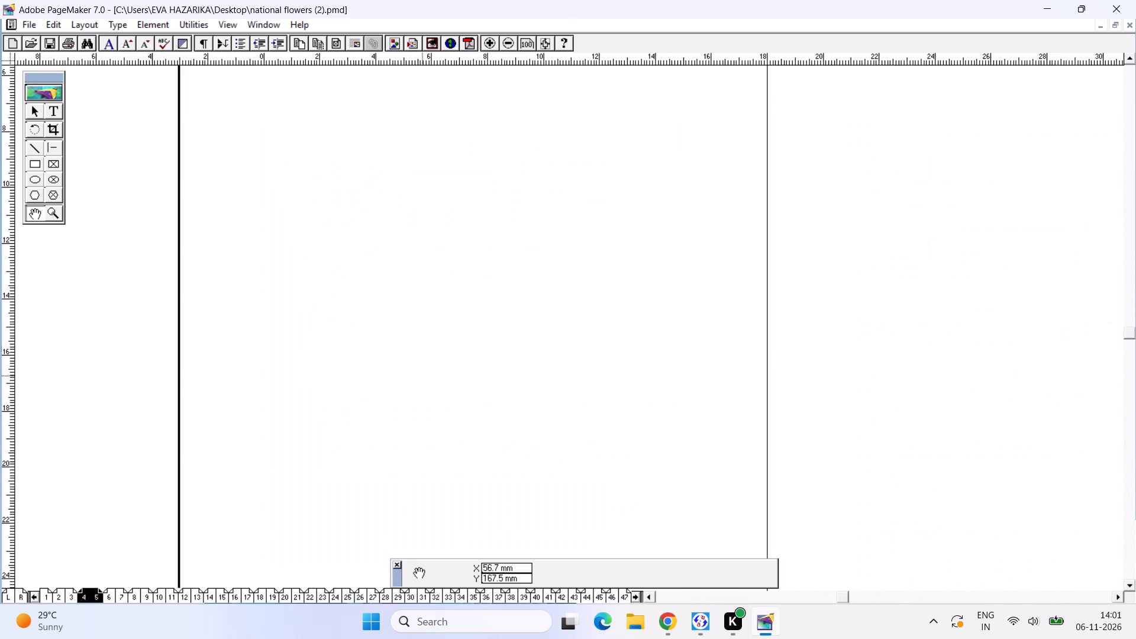
pyautogui.moveTo(465, 356); pyautogui.dragTo(123, 314)
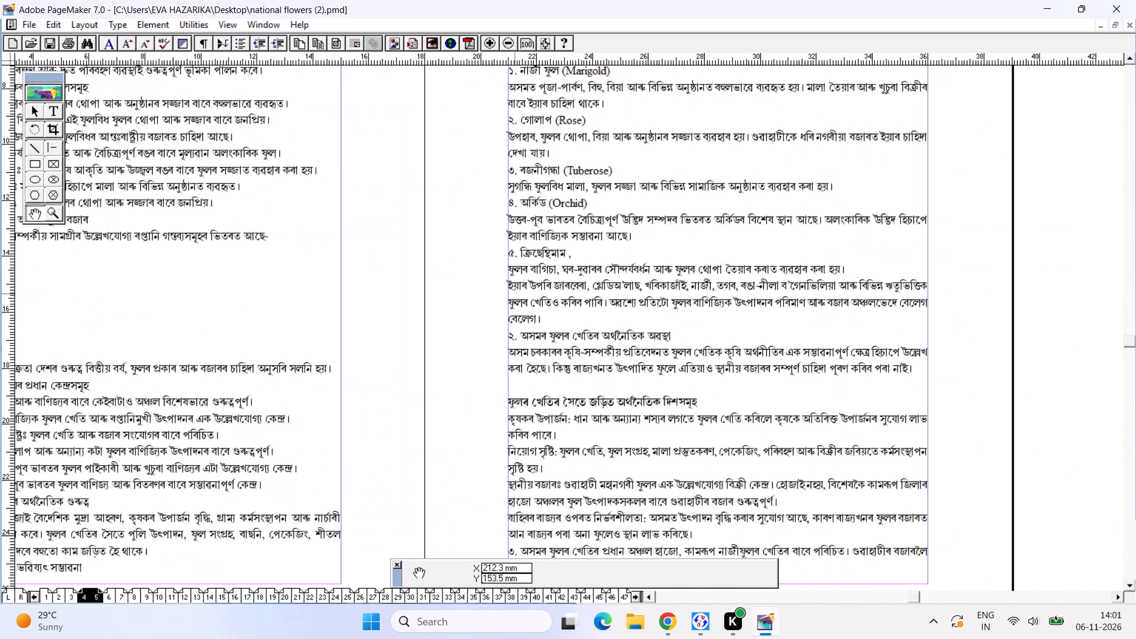
pyautogui.moveTo(514, 293); pyautogui.dragTo(489, 330)
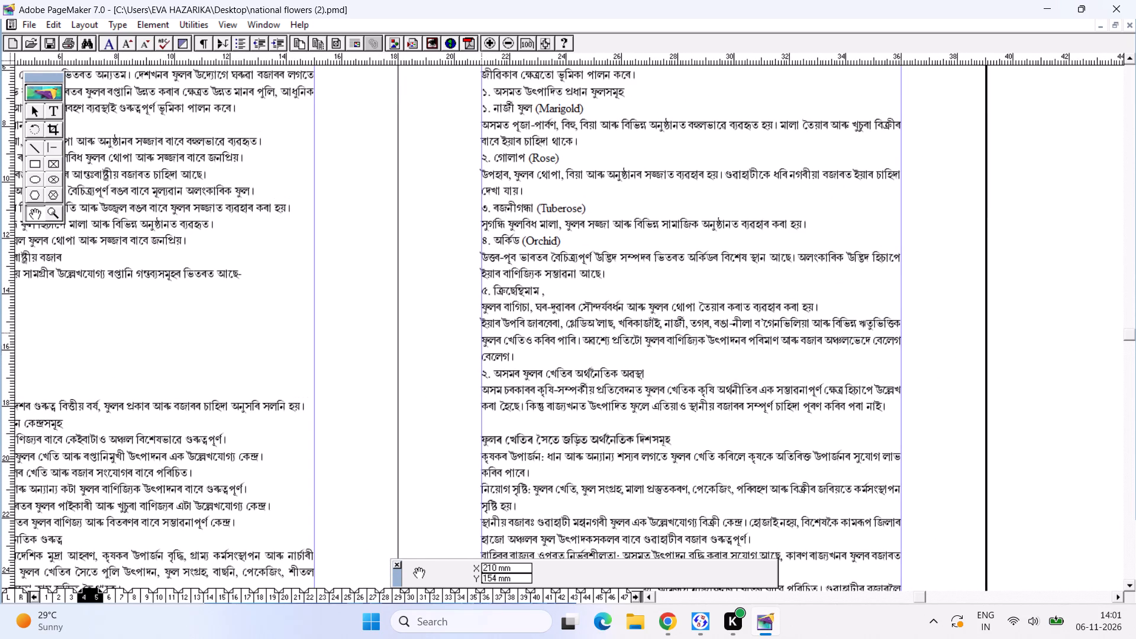
pyautogui.moveTo(627, 353); pyautogui.dragTo(609, 458)
pyautogui.moveTo(631, 308); pyautogui.dragTo(610, 369)
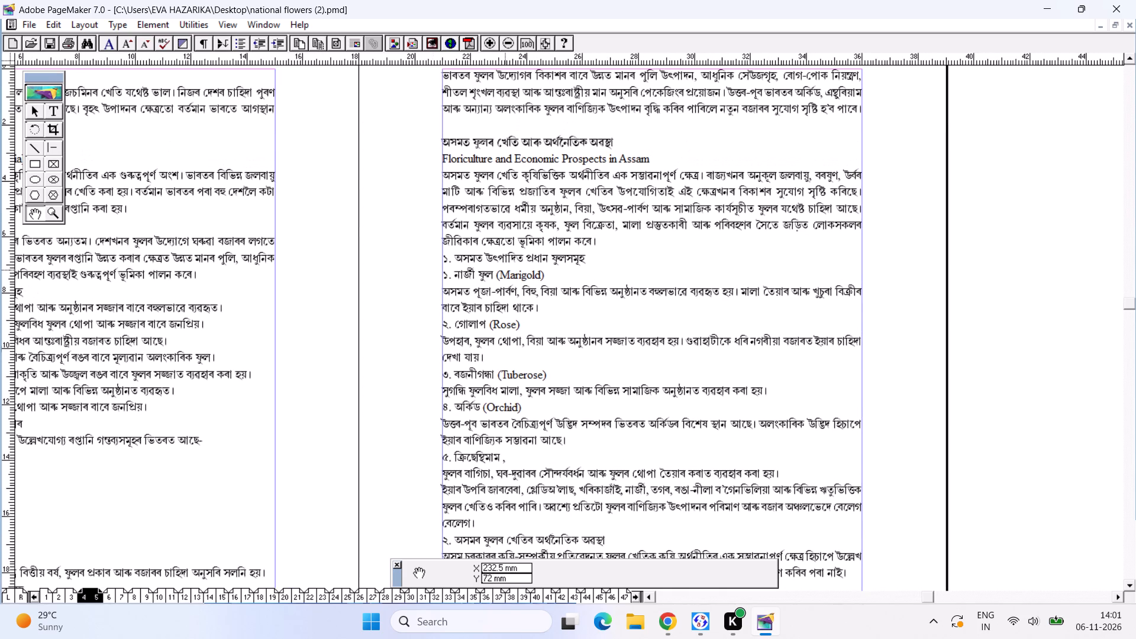
pyautogui.hotkey('ctrl', '0')
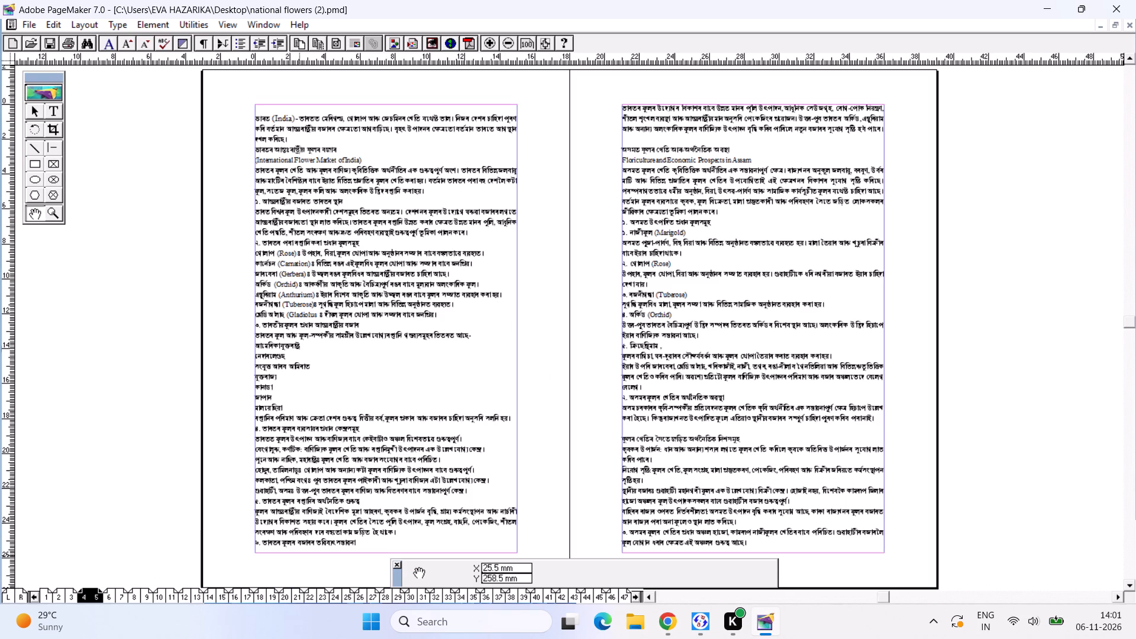
# Check the layout of the spreads of pages 6–7, 4–5 and 2–3, returning to pages 4–5.
pyautogui.click(121, 595)
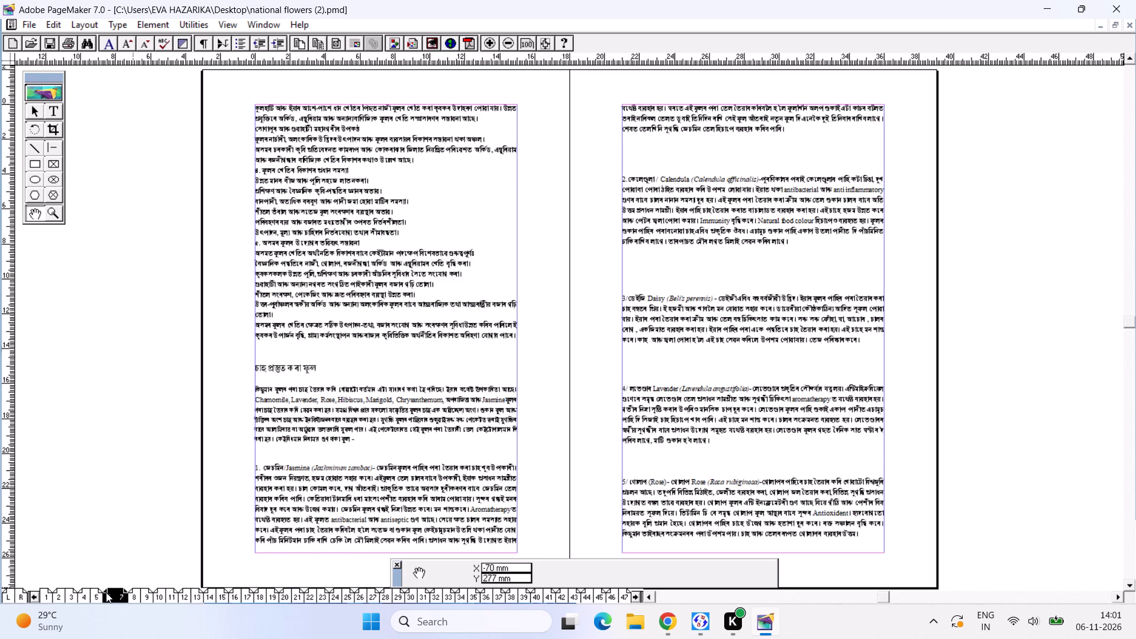
pyautogui.click(92, 595)
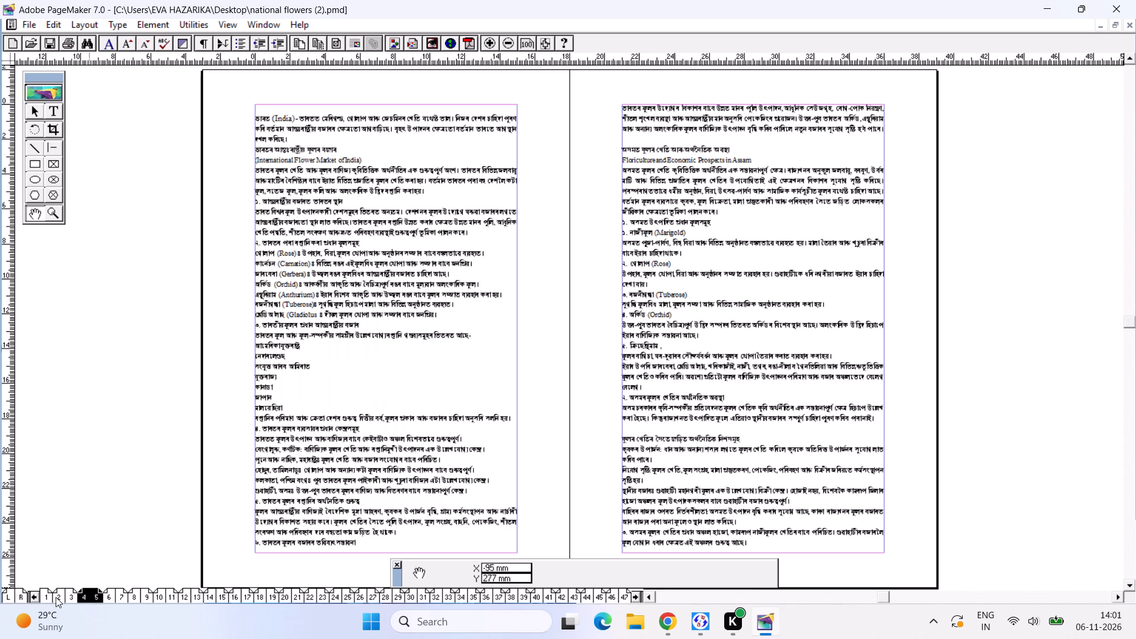
pyautogui.click(67, 592)
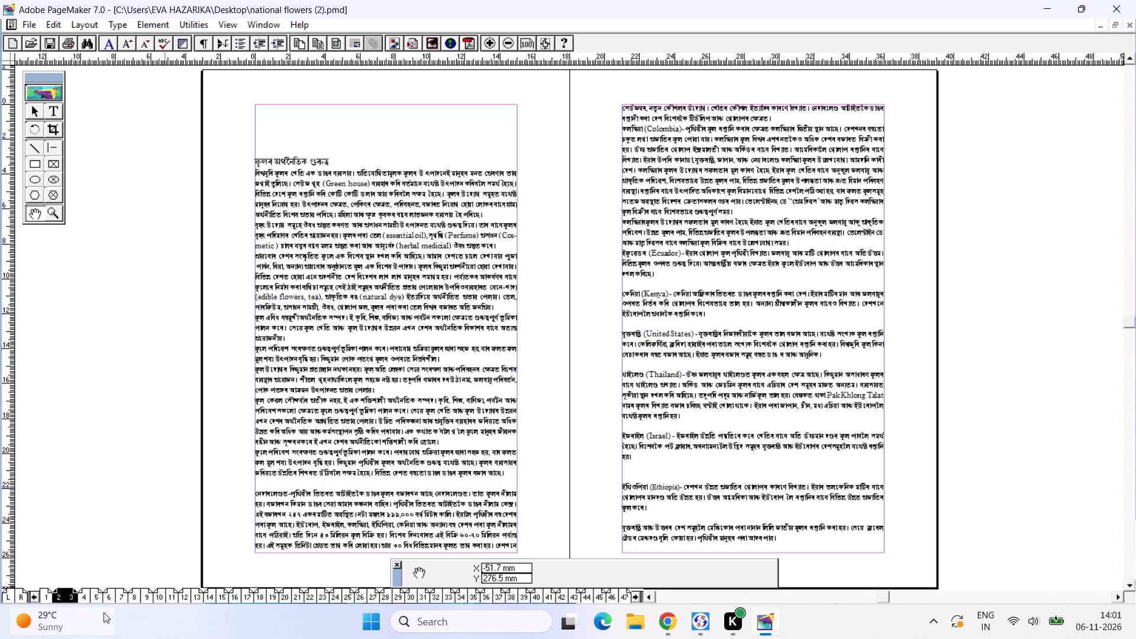
pyautogui.click(88, 596)
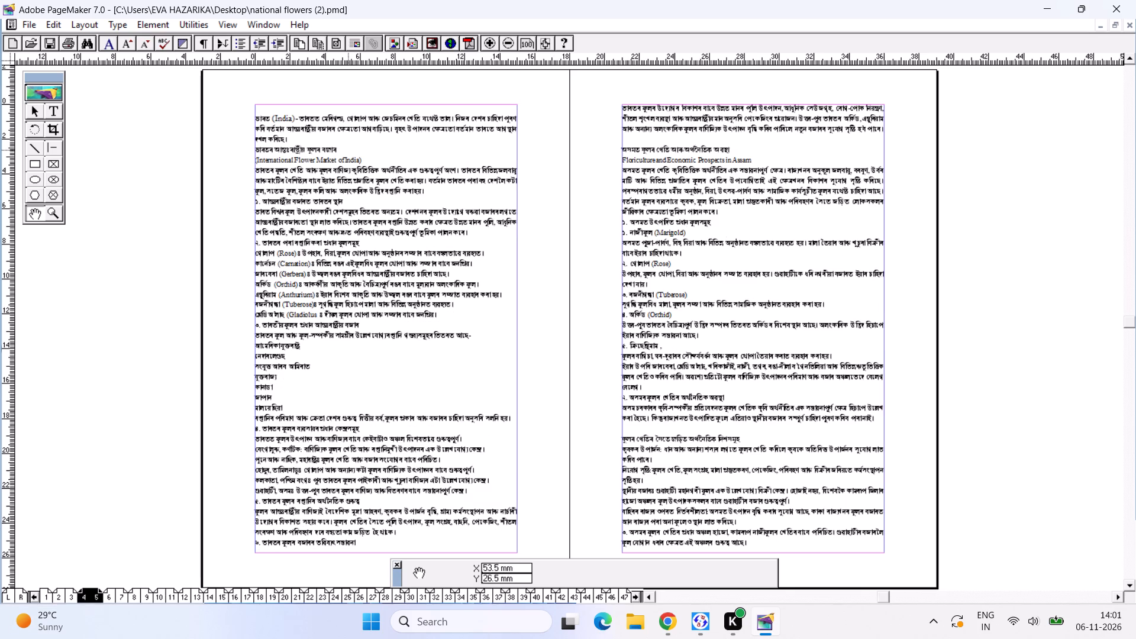
# Examine the start of the India paragraph and the blank line above it on page 4.
pyautogui.click(526, 38)
pyautogui.moveTo(367, 189); pyautogui.dragTo(547, 440)
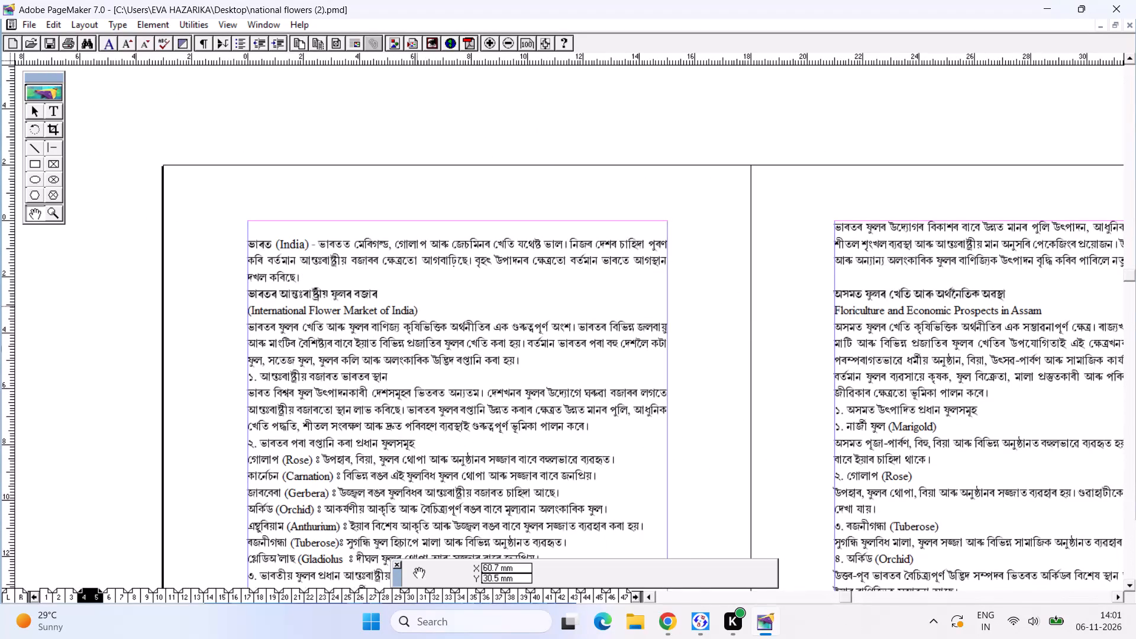
pyautogui.moveTo(360, 302); pyautogui.dragTo(350, 292)
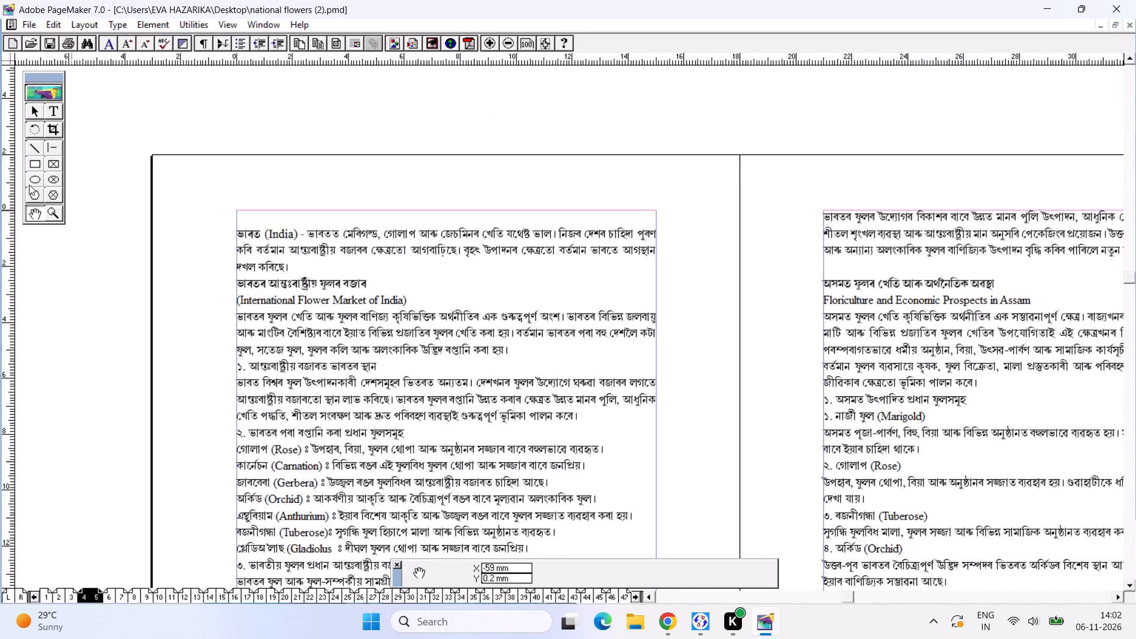
pyautogui.click(50, 106)
pyautogui.moveTo(231, 231); pyautogui.dragTo(240, 223)
pyautogui.moveTo(240, 231); pyautogui.dragTo(244, 215)
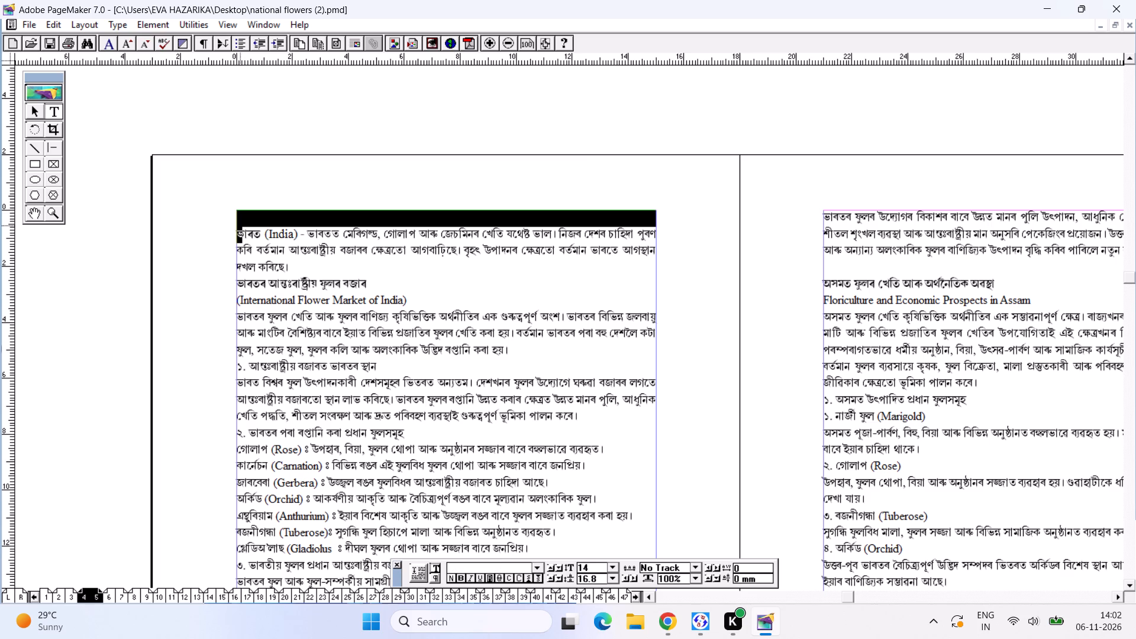
pyautogui.click(233, 227)
pyautogui.moveTo(241, 238); pyautogui.dragTo(241, 233)
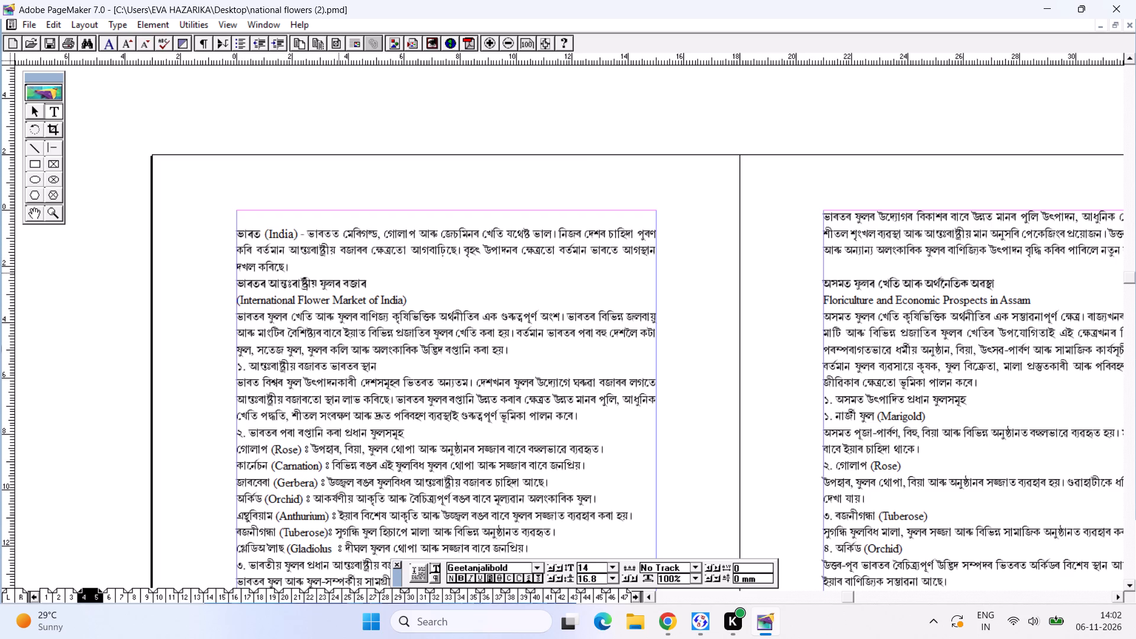
# Read page 4 at close range, from the India paragraph through the flower list and export destinations to section ৪.
pyautogui.hotkey('ctrl', '0')
pyautogui.hotkey('ctrl', '2')
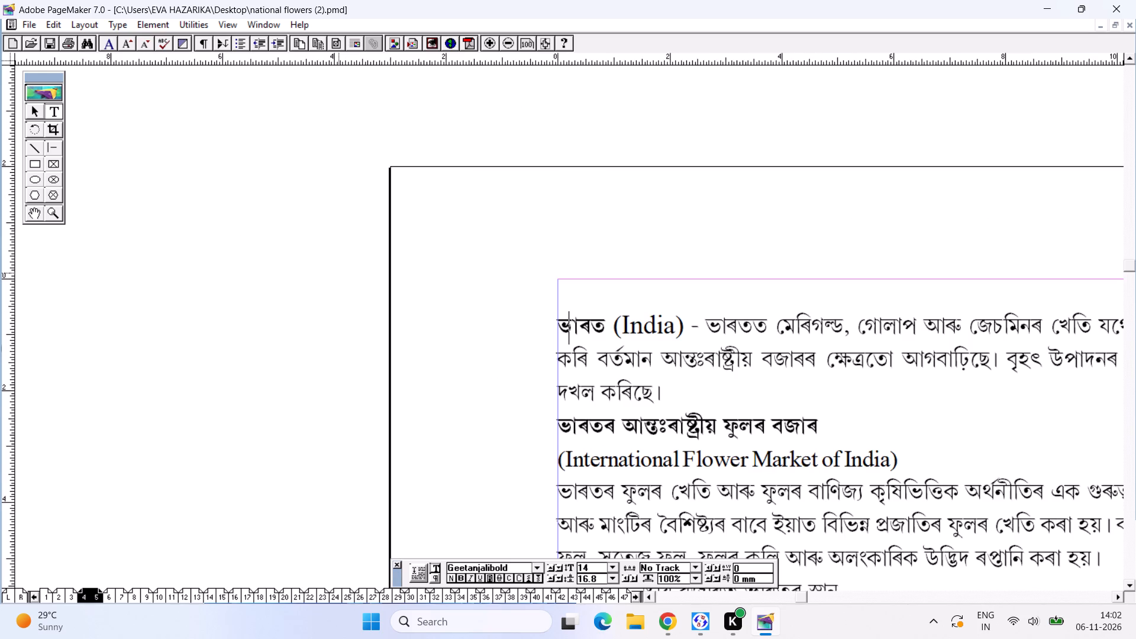
pyautogui.keyDown('alt'); pyautogui.moveTo(511, 346); pyautogui.dragTo(328, 180); pyautogui.keyUp('alt')
pyautogui.keyDown('alt'); pyautogui.moveTo(604, 379); pyautogui.dragTo(511, 271); pyautogui.keyUp('alt')
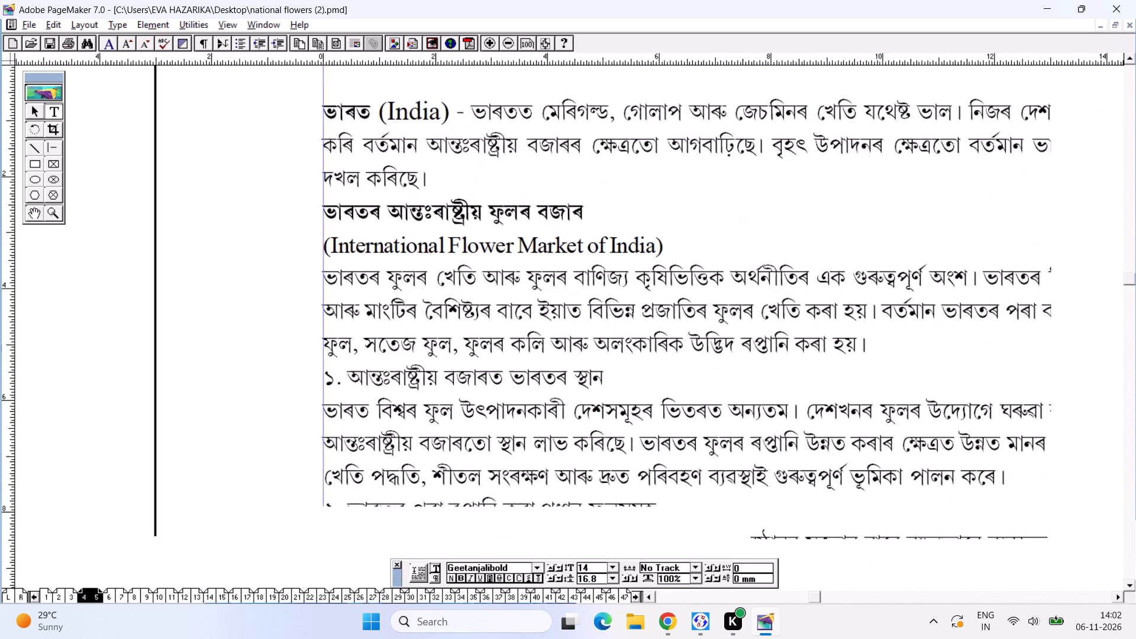
pyautogui.keyDown('alt'); pyautogui.moveTo(580, 414); pyautogui.dragTo(537, 242); pyautogui.keyUp('alt')
pyautogui.keyDown('alt'); pyautogui.moveTo(509, 404); pyautogui.dragTo(505, 327); pyautogui.keyUp('alt')
pyautogui.keyDown('alt'); pyautogui.moveTo(489, 425); pyautogui.dragTo(514, 295); pyautogui.keyUp('alt')
pyautogui.keyDown('alt'); pyautogui.moveTo(481, 406); pyautogui.dragTo(441, 336); pyautogui.keyUp('alt')
pyautogui.keyDown('alt'); pyautogui.moveTo(465, 388); pyautogui.dragTo(447, 283); pyautogui.keyUp('alt')
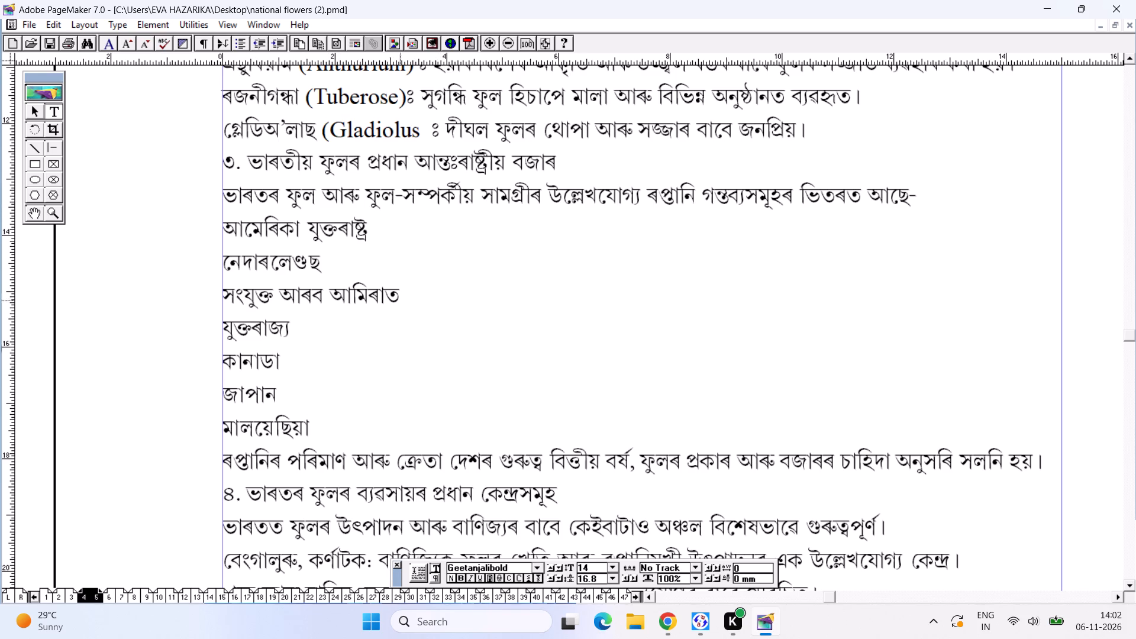
pyautogui.keyDown('alt'); pyautogui.moveTo(325, 398); pyautogui.dragTo(302, 222); pyautogui.keyUp('alt')
pyautogui.keyDown('alt'); pyautogui.moveTo(297, 405); pyautogui.dragTo(265, 83); pyautogui.keyUp('alt')
# Examine the opening paragraph of page 5 and the Floriculture and Economic Prospects in Assam section.
pyautogui.keyDown('alt'); pyautogui.moveTo(324, 185); pyautogui.dragTo(34, 429); pyautogui.keyUp('alt')
pyautogui.keyDown('alt'); pyautogui.moveTo(256, 383); pyautogui.dragTo(0, 586); pyautogui.keyUp('alt')
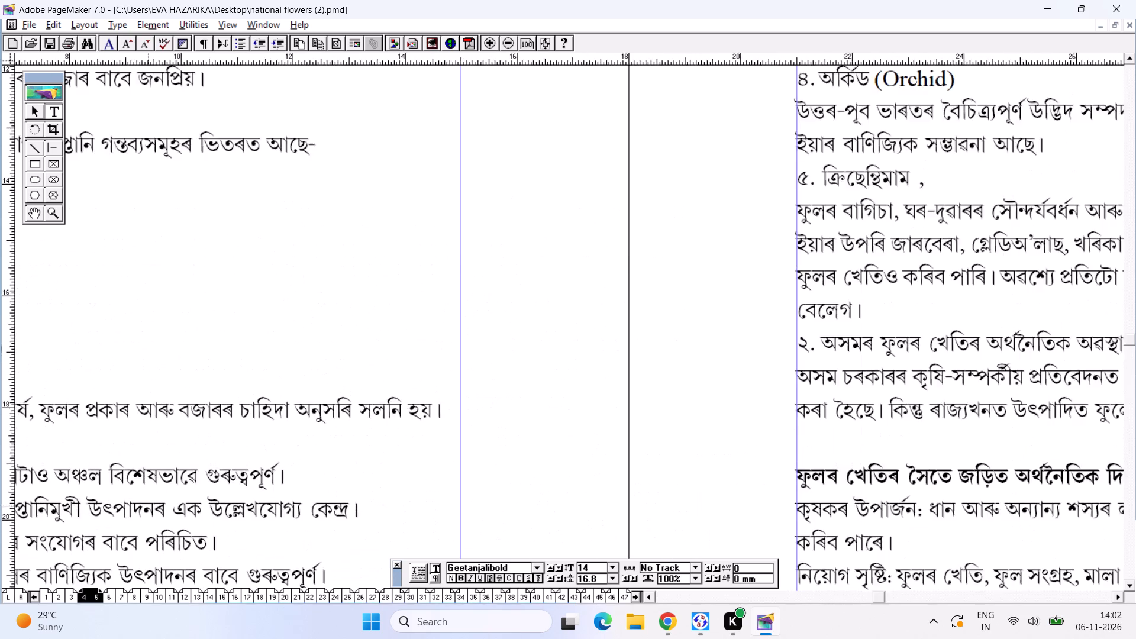
pyautogui.keyDown('alt'); pyautogui.moveTo(57, 548); pyautogui.dragTo(0, 522); pyautogui.keyUp('alt')
pyautogui.keyDown('alt'); pyautogui.moveTo(242, 406); pyautogui.dragTo(0, 483); pyautogui.keyUp('alt')
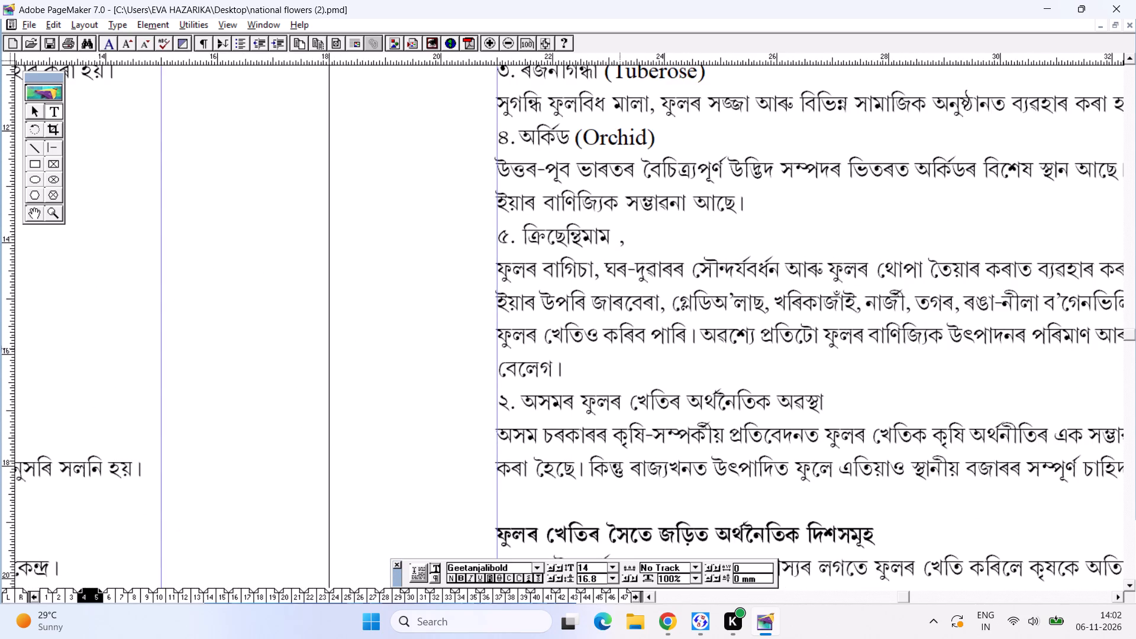
pyautogui.keyDown('alt'); pyautogui.moveTo(618, 348); pyautogui.dragTo(477, 485); pyautogui.keyUp('alt')
pyautogui.keyDown('alt'); pyautogui.moveTo(448, 269); pyautogui.dragTo(449, 452); pyautogui.keyUp('alt')
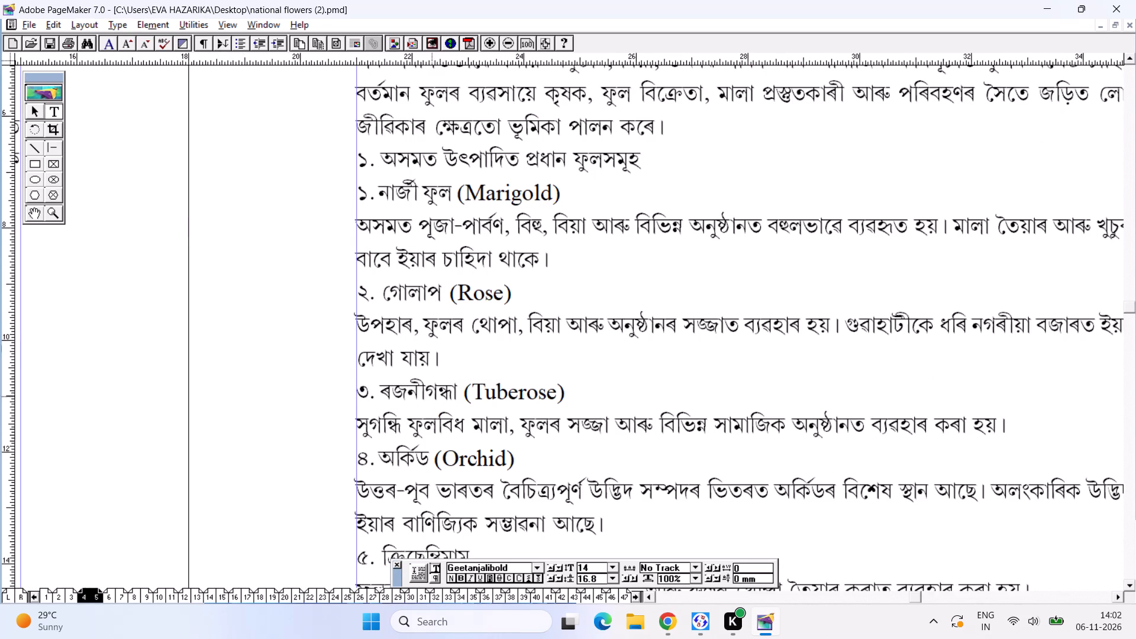
pyautogui.keyDown('alt'); pyautogui.moveTo(480, 212); pyautogui.dragTo(466, 426); pyautogui.keyUp('alt')
pyautogui.keyDown('alt'); pyautogui.moveTo(447, 254); pyautogui.dragTo(405, 479); pyautogui.keyUp('alt')
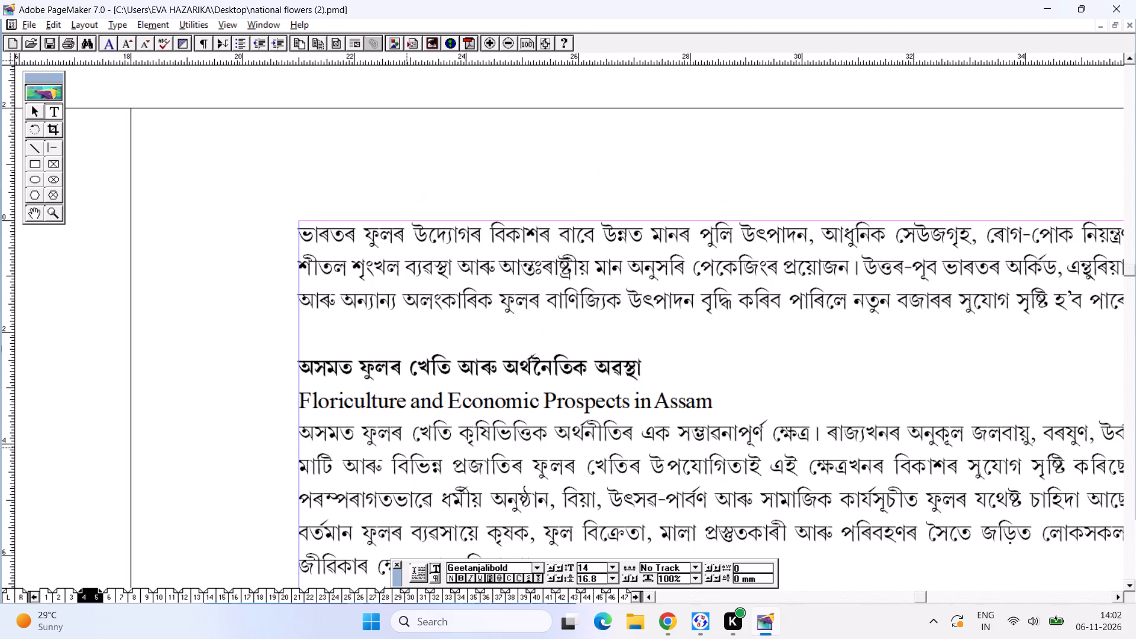
pyautogui.keyDown('alt'); pyautogui.moveTo(388, 440); pyautogui.dragTo(382, 326); pyautogui.keyUp('alt')
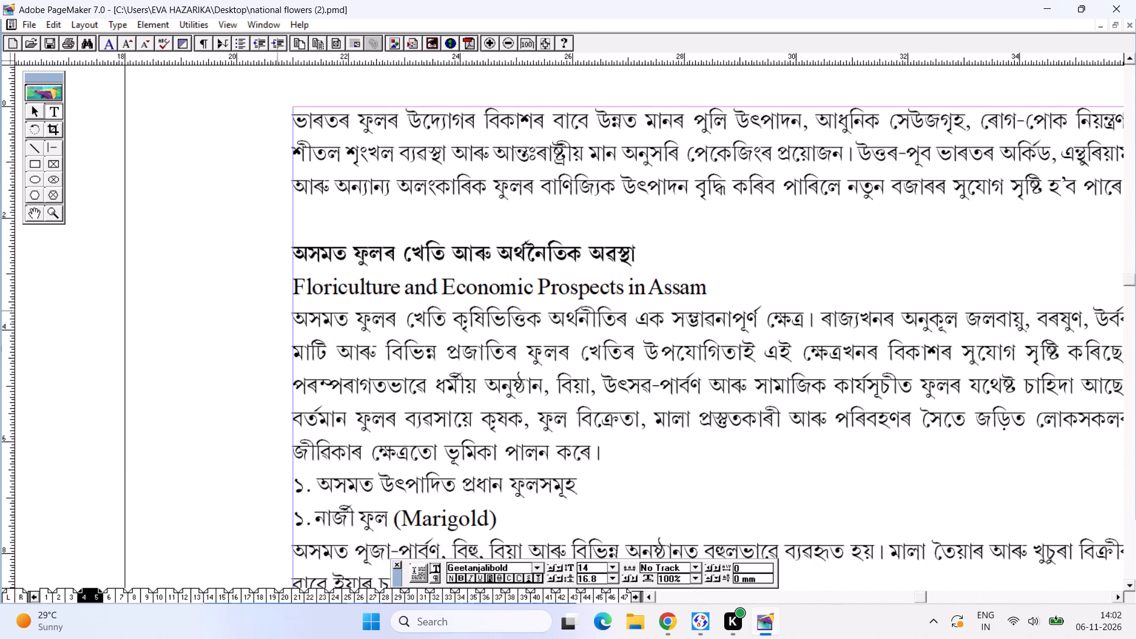
pyautogui.click(37, 214)
pyautogui.moveTo(486, 346); pyautogui.dragTo(403, 202)
pyautogui.moveTo(407, 218); pyautogui.dragTo(398, 221)
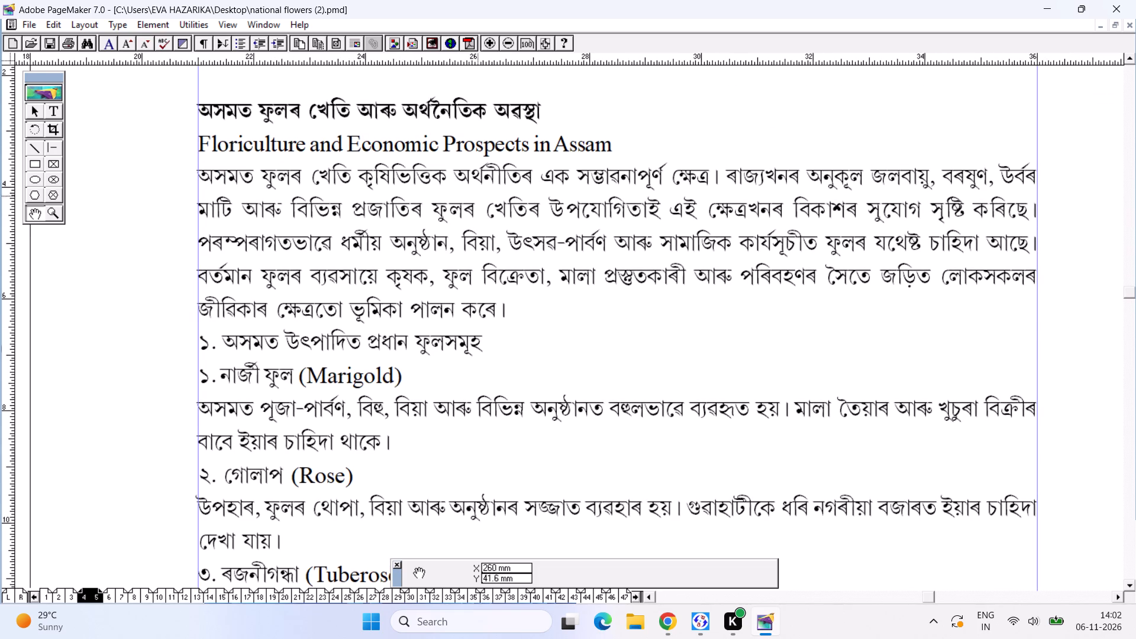
pyautogui.moveTo(439, 256); pyautogui.dragTo(359, 230)
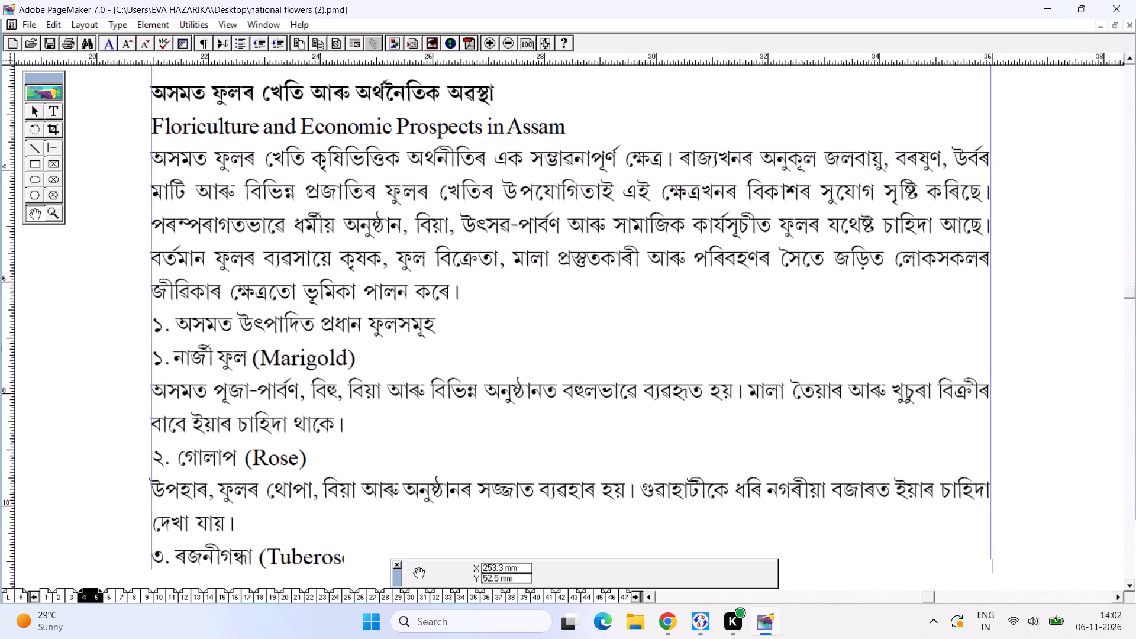
pyautogui.moveTo(359, 230); pyautogui.dragTo(357, 229)
# Read the page 5 entries from Marigold through Orchid and ক্ৰিছেন্থিমাম to the bold heading on economic aspects of flower cultivation.
pyautogui.moveTo(366, 324); pyautogui.dragTo(348, 253)
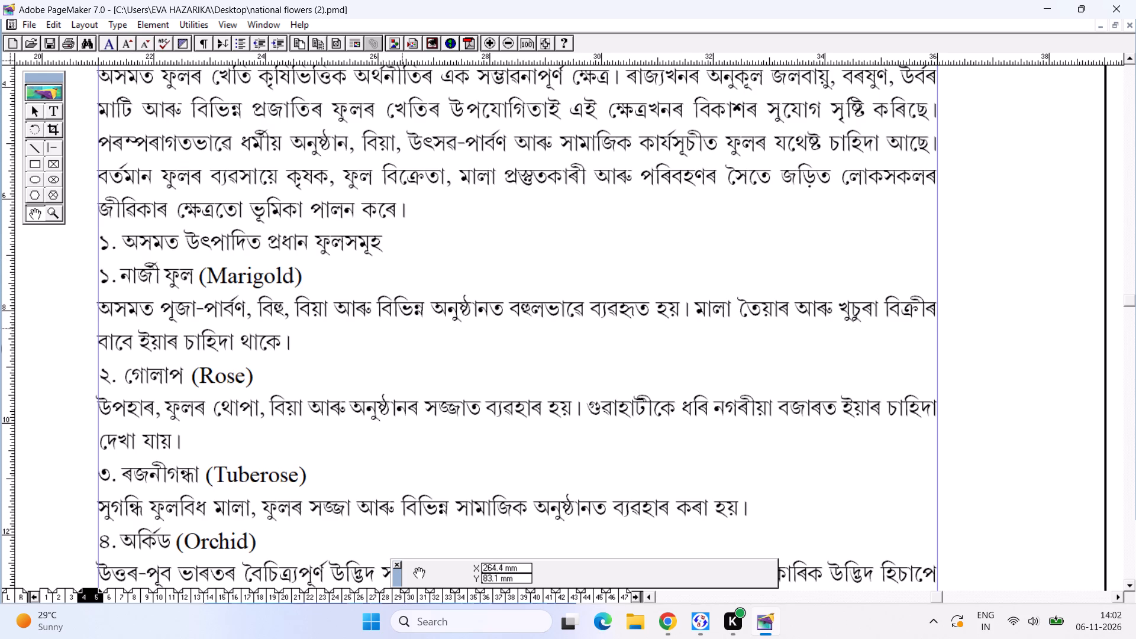
pyautogui.moveTo(308, 386); pyautogui.dragTo(315, 330)
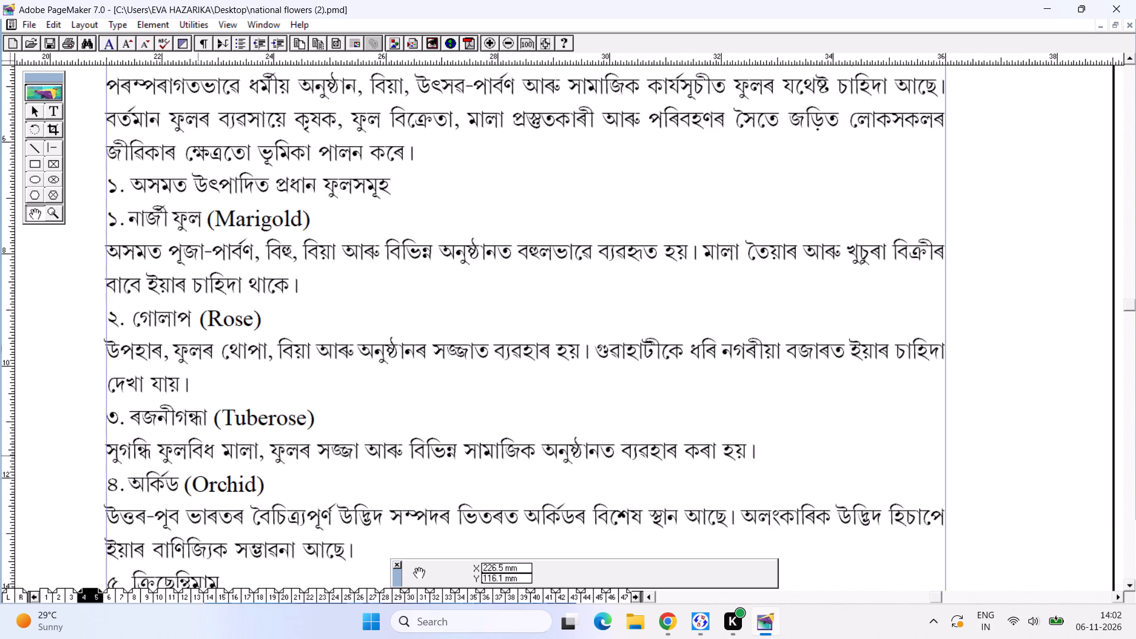
pyautogui.moveTo(199, 455); pyautogui.dragTo(209, 382)
pyautogui.moveTo(212, 419); pyautogui.dragTo(220, 334)
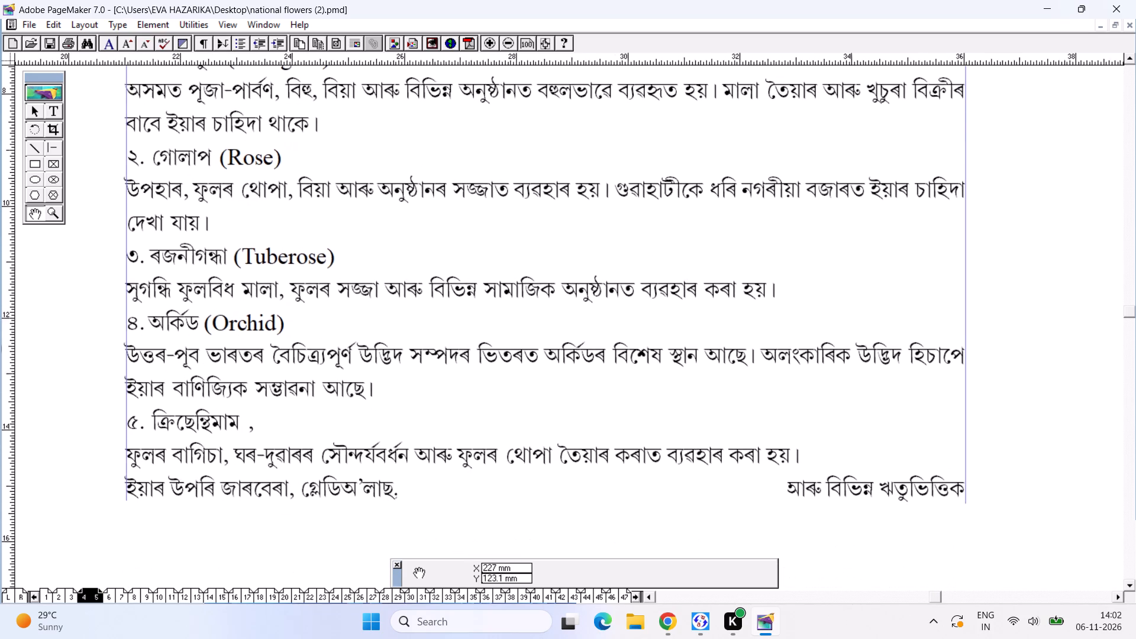
pyautogui.moveTo(265, 441); pyautogui.dragTo(248, 315)
pyautogui.moveTo(254, 412); pyautogui.dragTo(256, 365)
pyautogui.moveTo(219, 428); pyautogui.dragTo(228, 357)
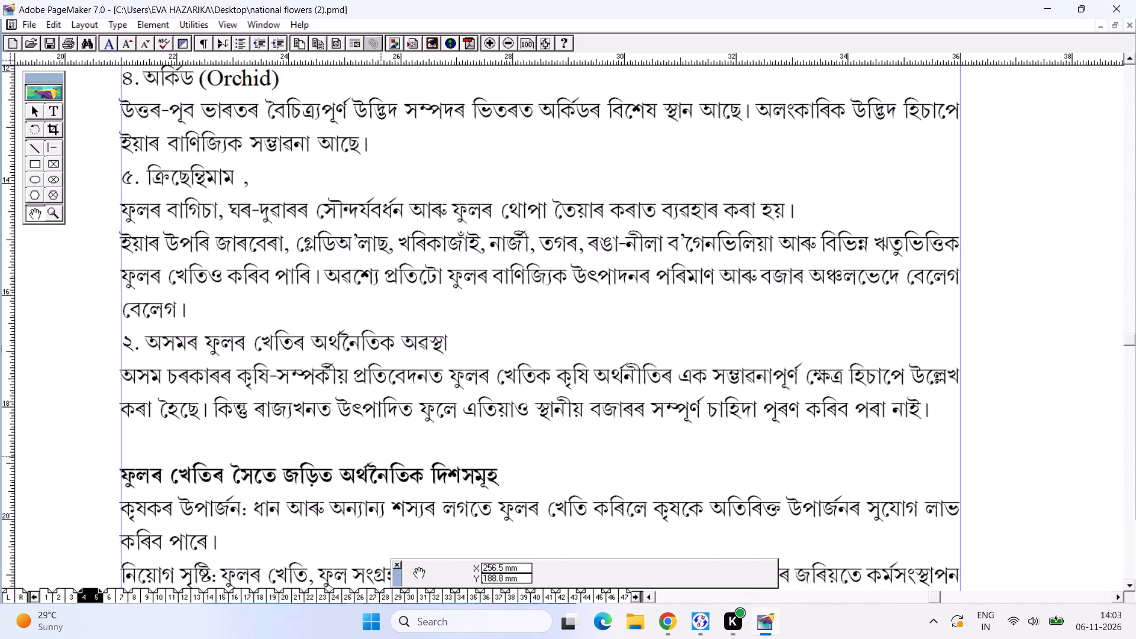
pyautogui.moveTo(378, 462); pyautogui.dragTo(375, 443)
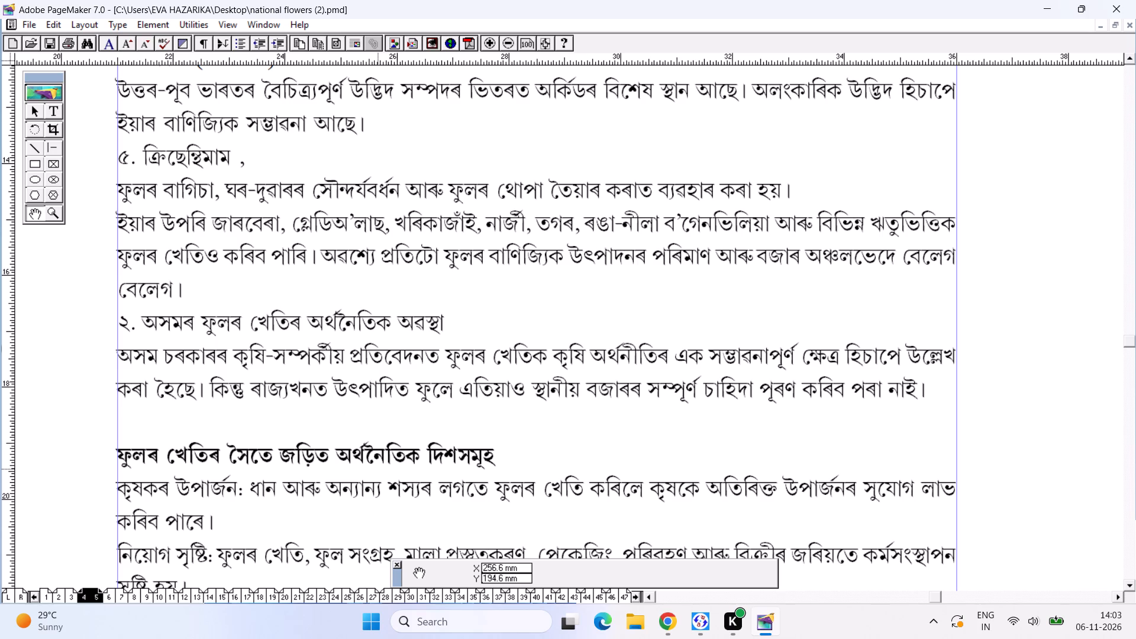
# Look over the full spreads from page 1 through pages 8–9, going back through them to page 1.
pyautogui.hotkey('ctrl', '0')
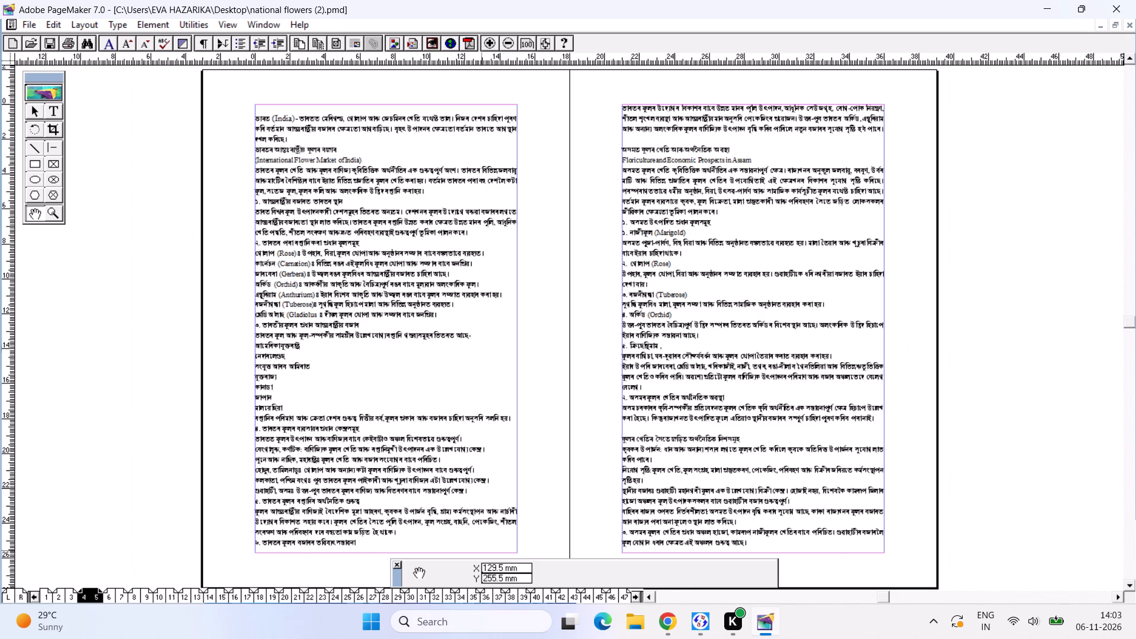
pyautogui.click(41, 592)
pyautogui.click(65, 595)
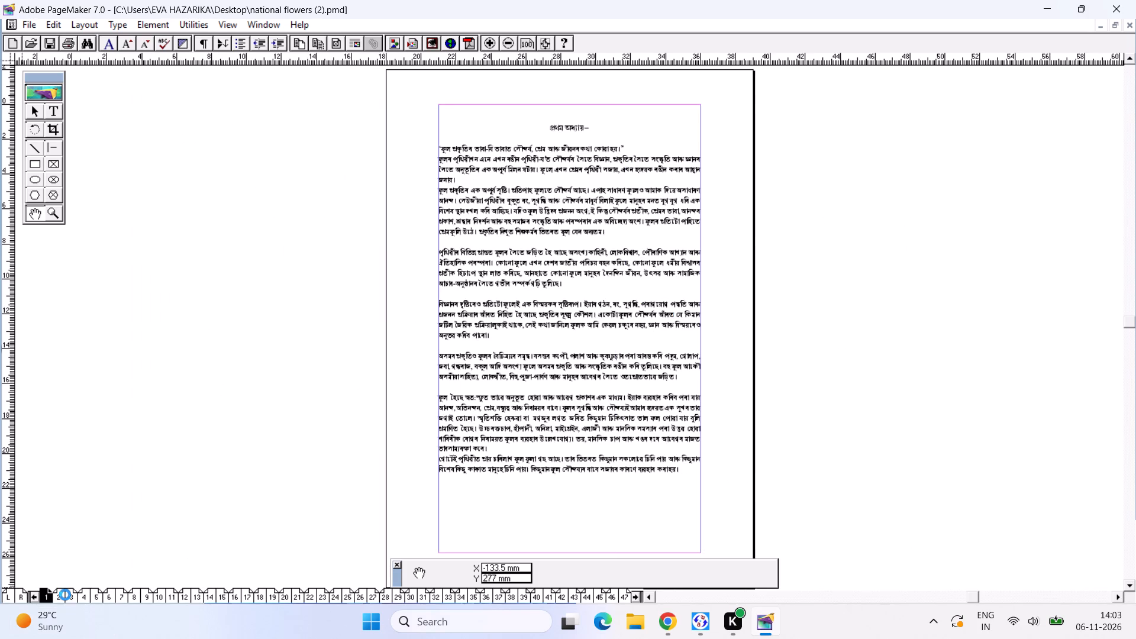
pyautogui.click(89, 593)
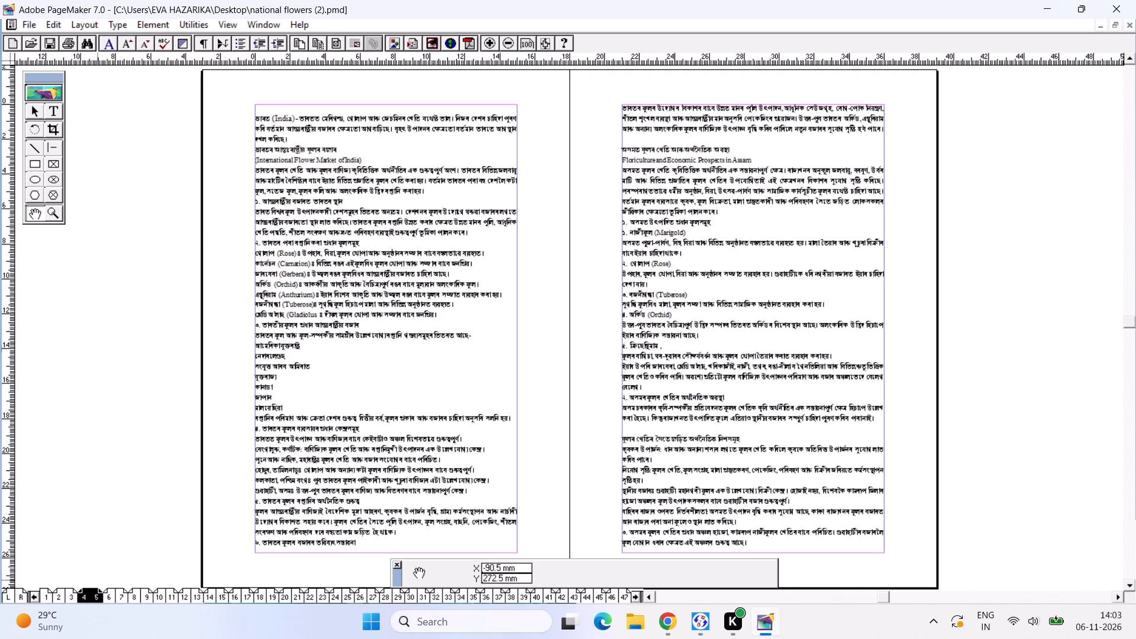
pyautogui.click(111, 596)
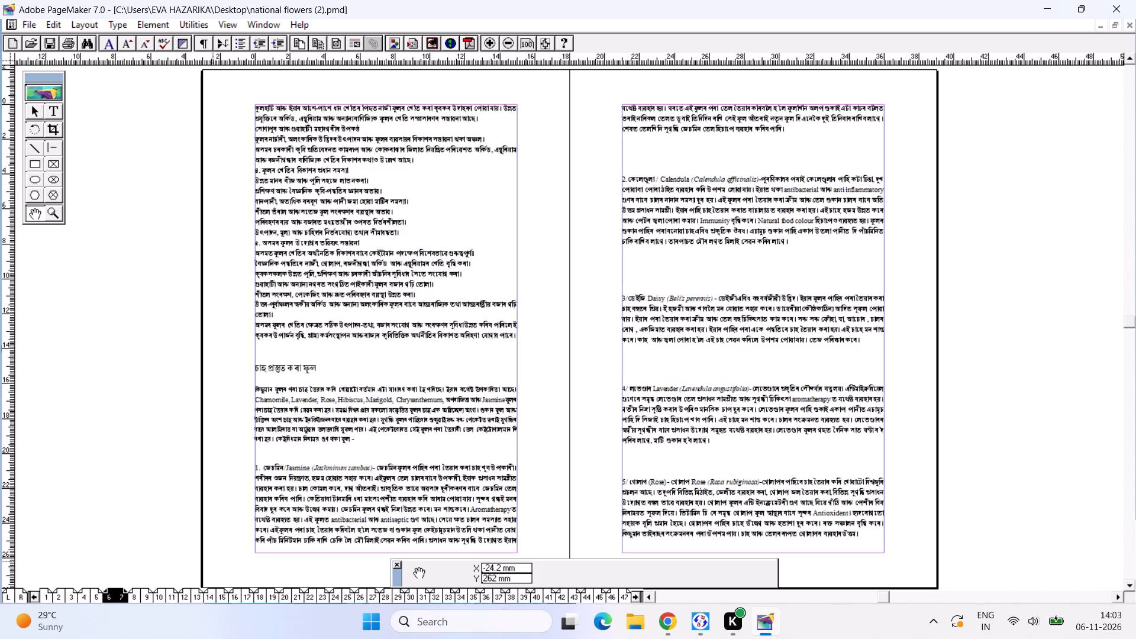
pyautogui.click(146, 596)
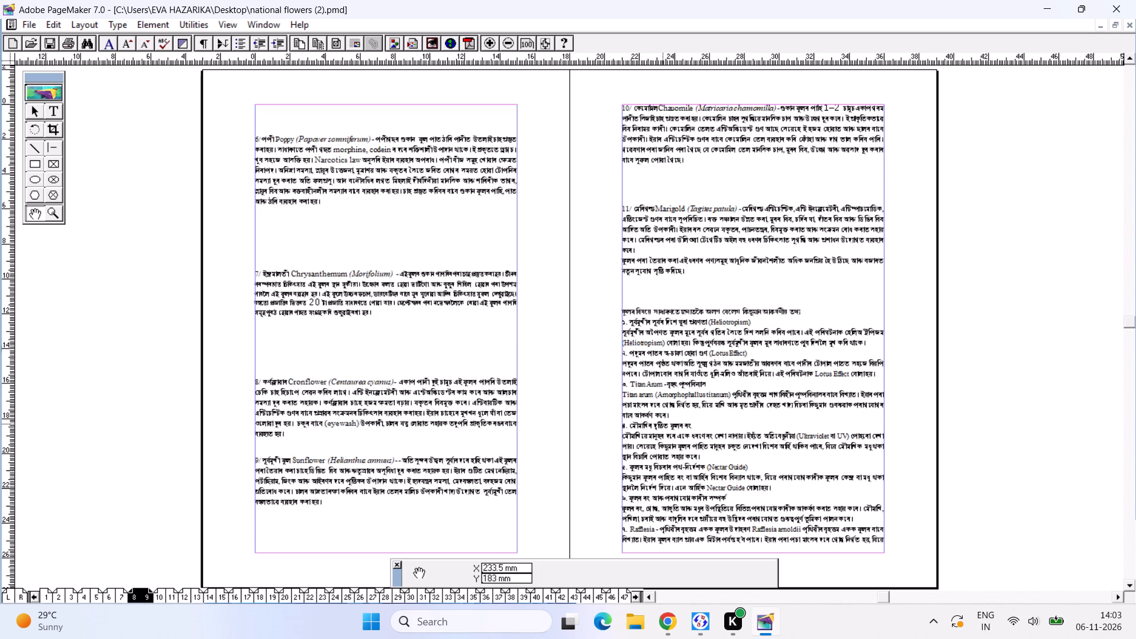
pyautogui.click(117, 599)
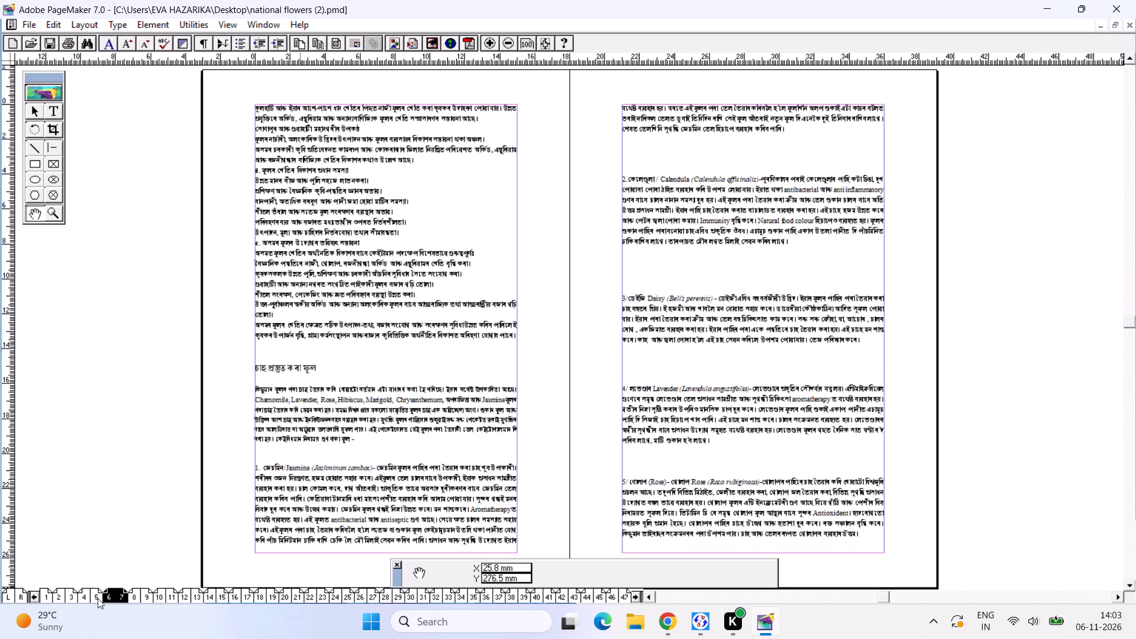
pyautogui.click(94, 595)
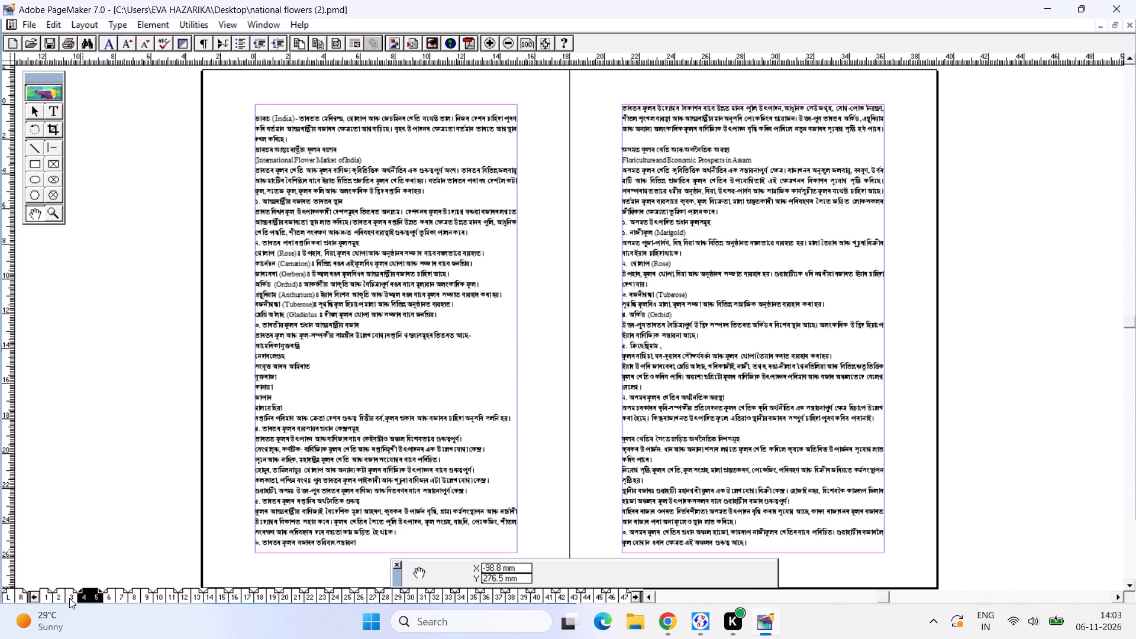
pyautogui.click(66, 592)
pyautogui.click(46, 595)
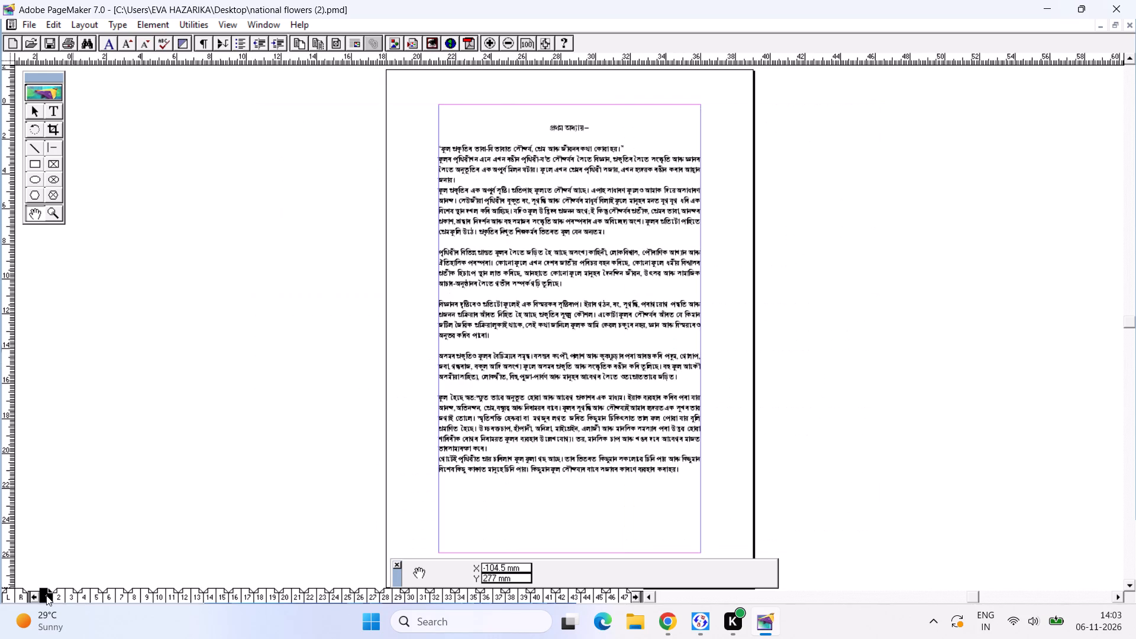
# Check the spreads from pages 8–9 through 14–15, ending with a closer look at the country flower list on page 11.
pyautogui.click(59, 595)
pyautogui.click(143, 588)
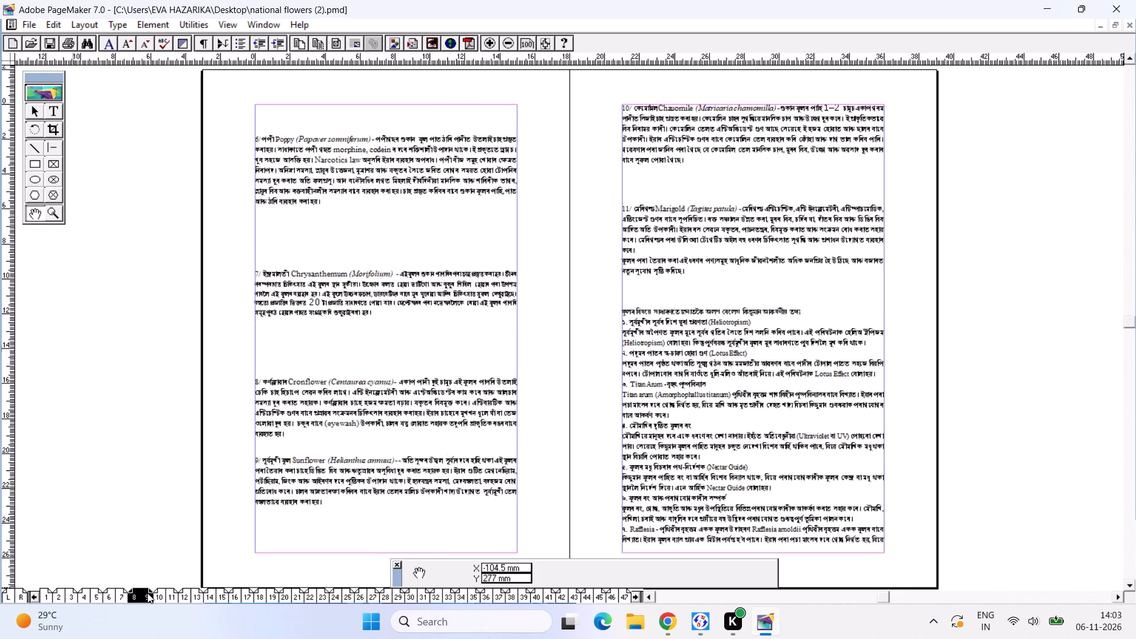
pyautogui.click(176, 595)
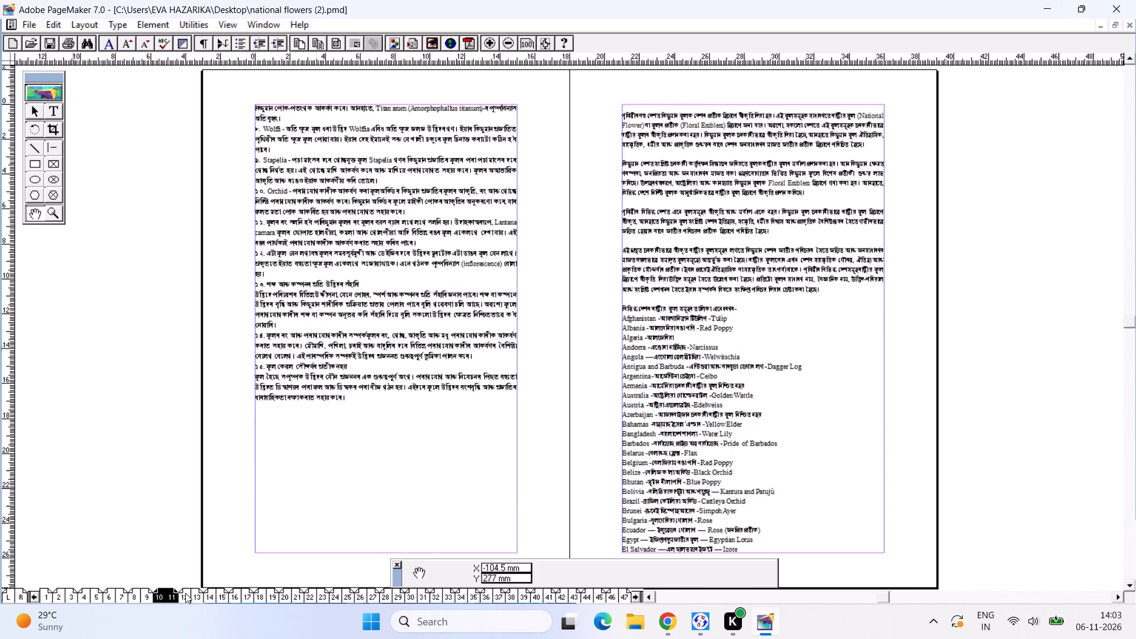
pyautogui.click(182, 593)
pyautogui.click(224, 600)
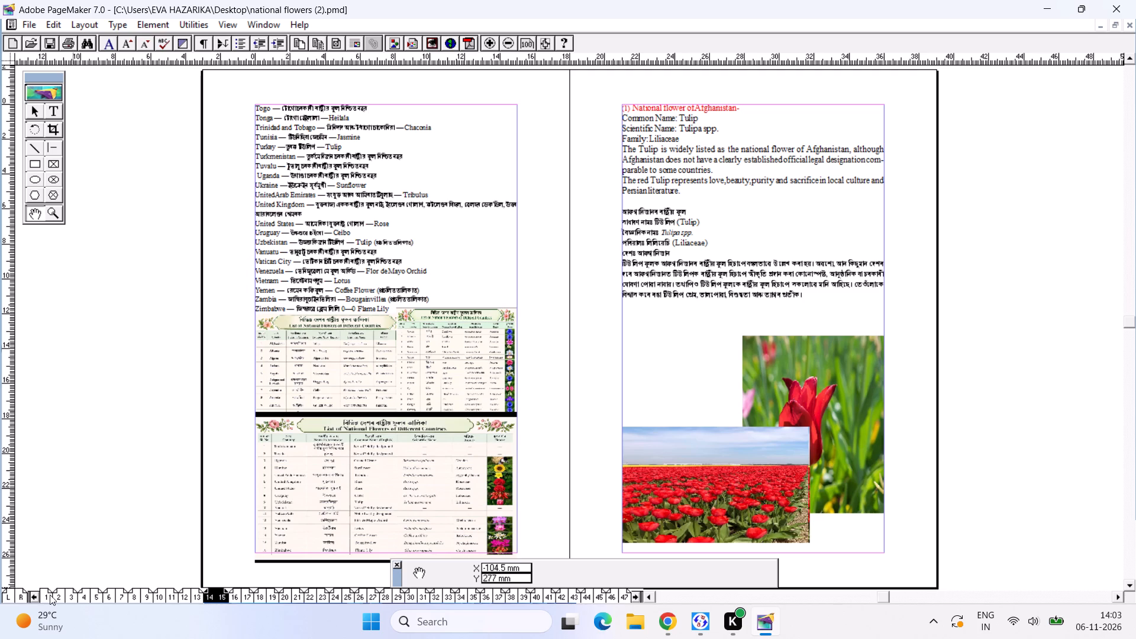
pyautogui.click(47, 595)
pyautogui.click(212, 593)
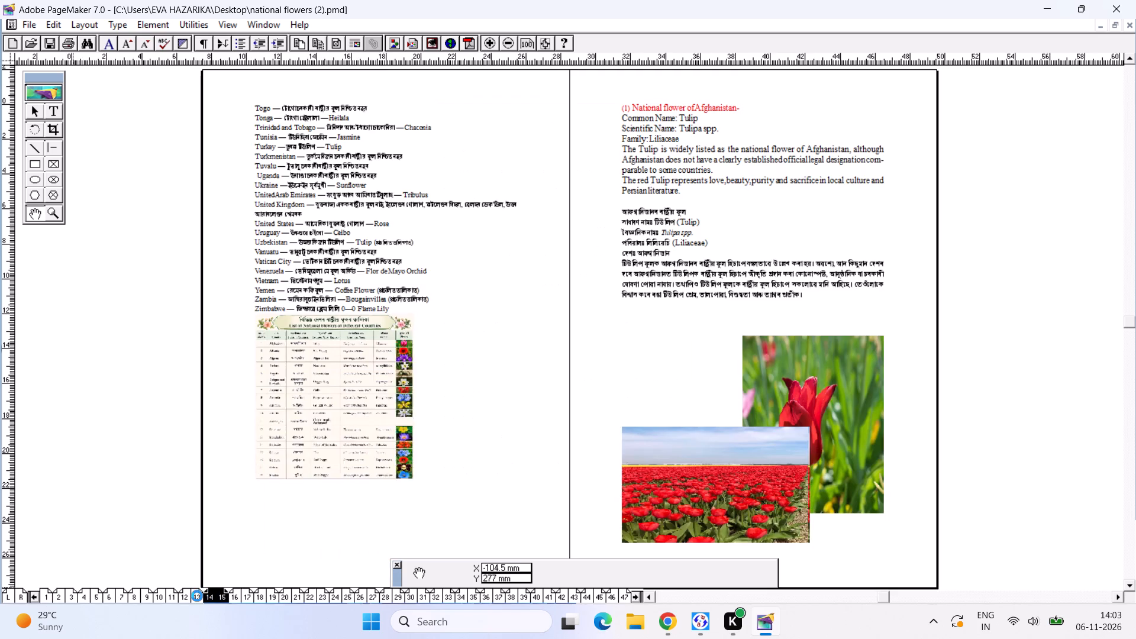
pyautogui.click(192, 593)
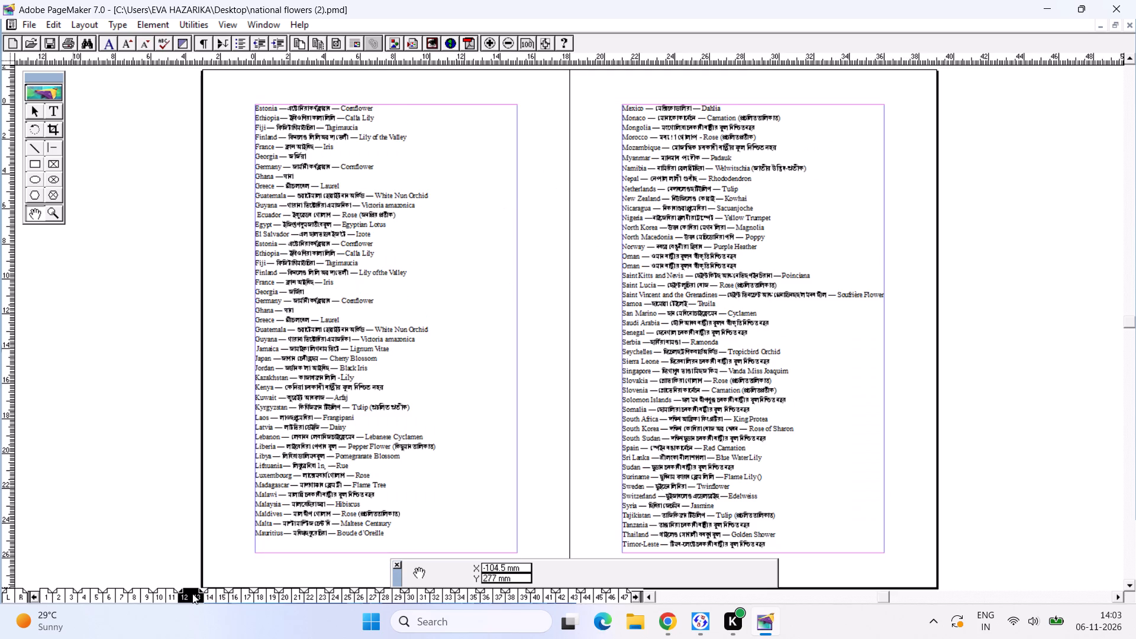
pyautogui.click(173, 595)
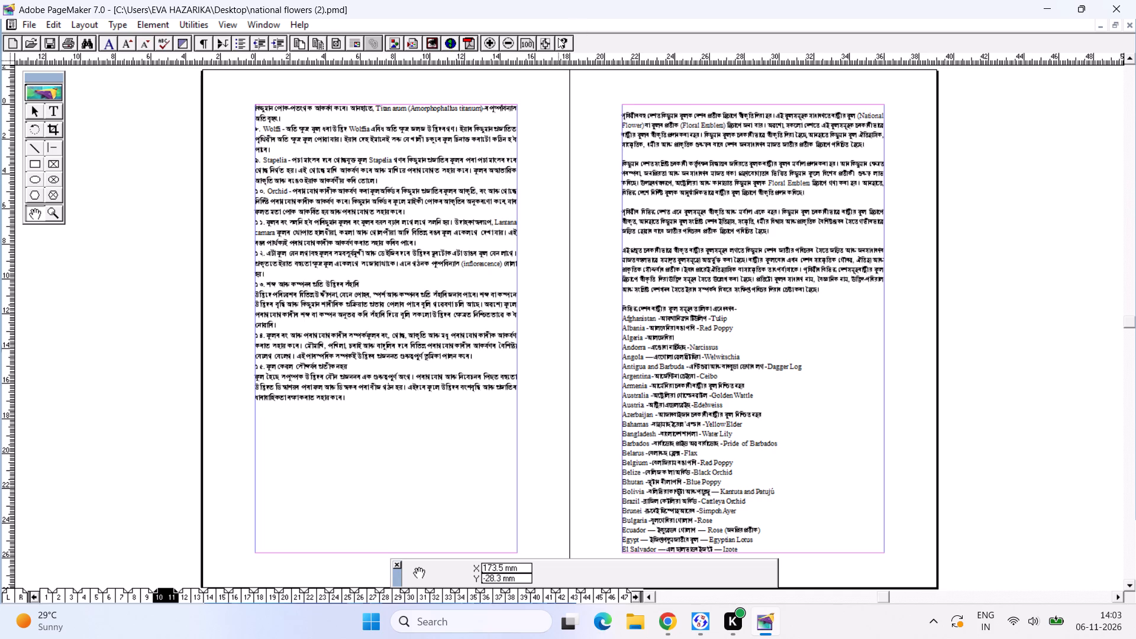
pyautogui.click(530, 41)
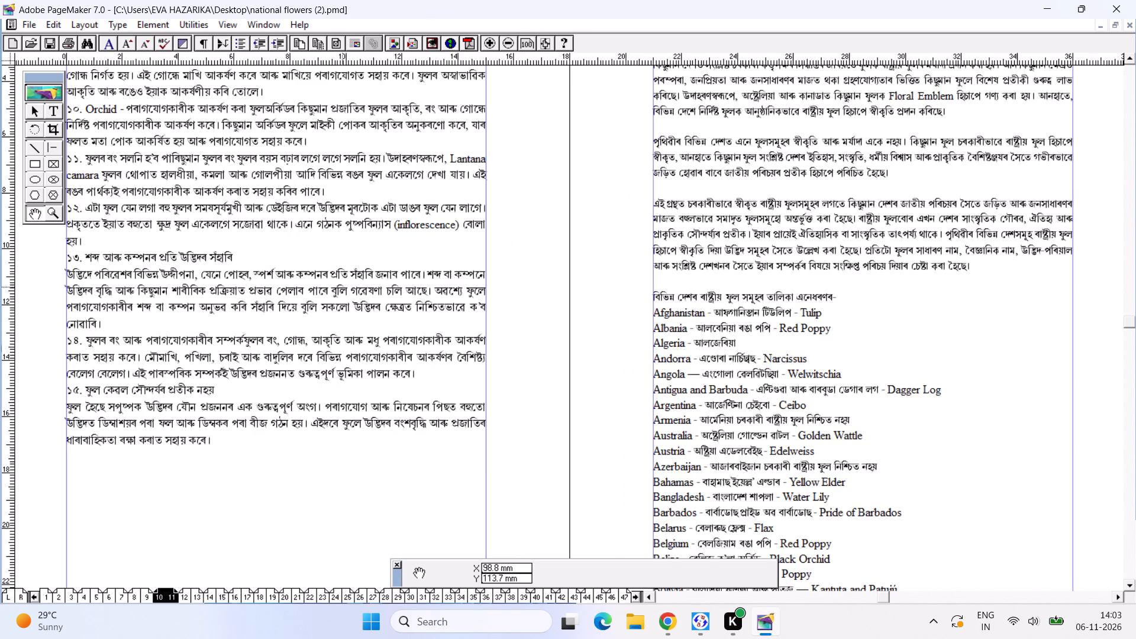
pyautogui.moveTo(293, 311); pyautogui.dragTo(141, 196)
pyautogui.moveTo(317, 280); pyautogui.dragTo(297, 262)
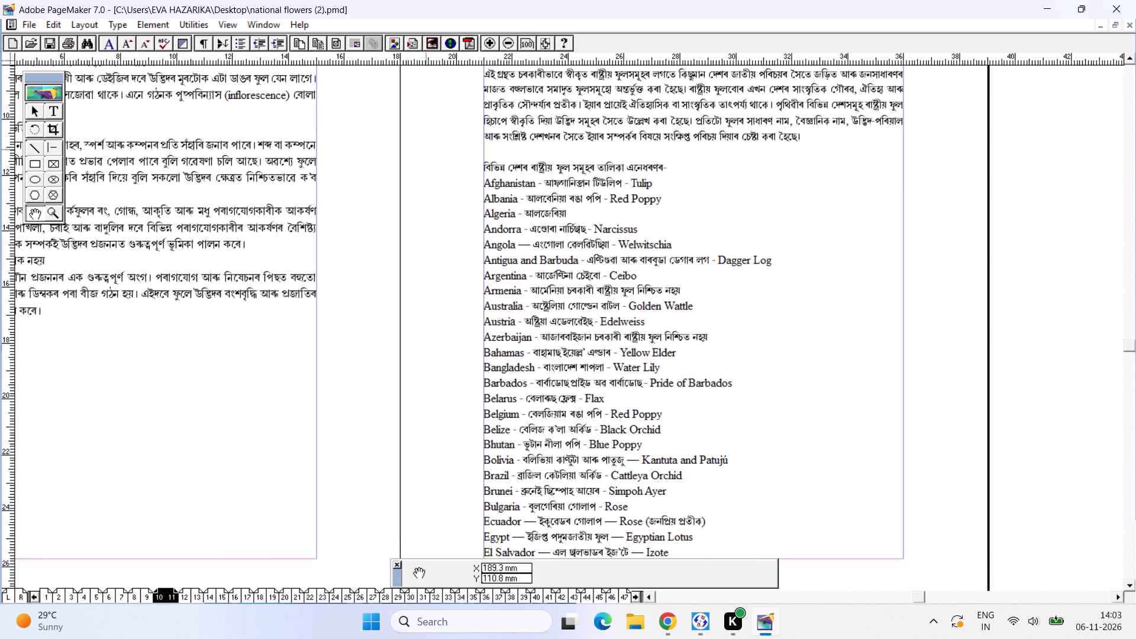
# Reposition the upper-left List of National Flowers table image on page 14 at X 0 mm, Y 122.5 mm.
pyautogui.click(543, 43)
pyautogui.click(189, 592)
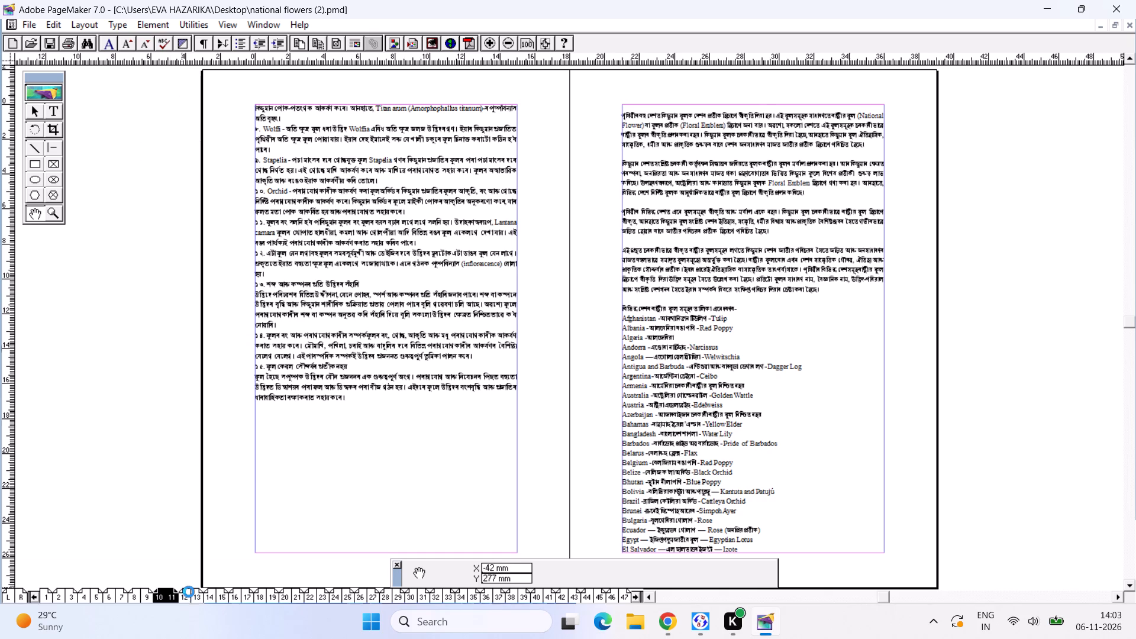
pyautogui.click(208, 596)
pyautogui.click(309, 416)
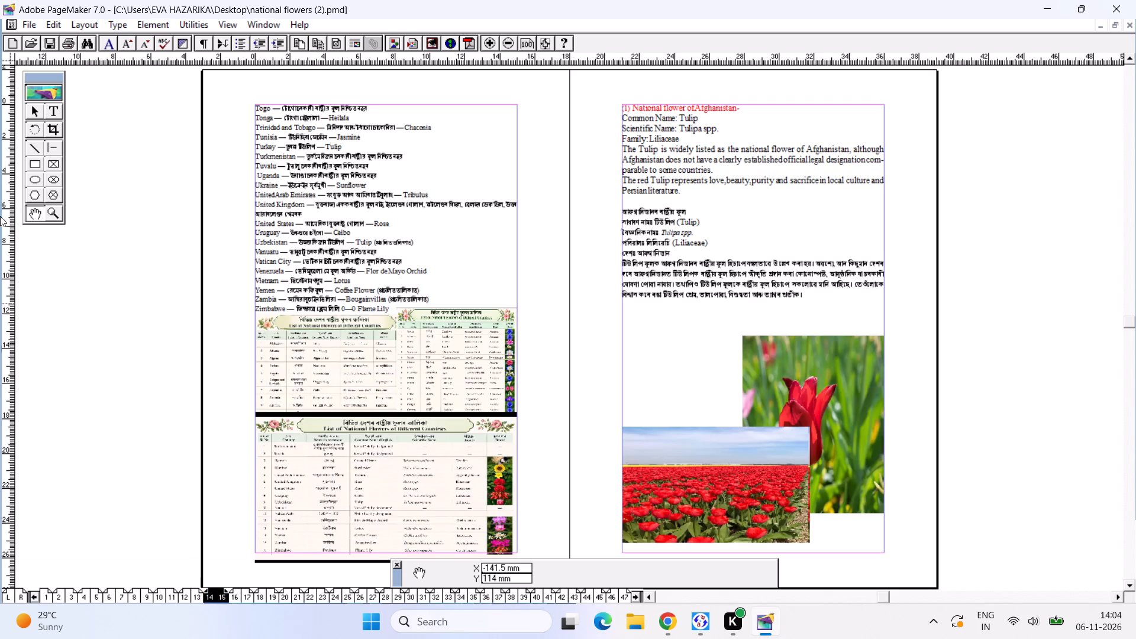
pyautogui.click(32, 106)
pyautogui.click(319, 371)
pyautogui.moveTo(317, 370); pyautogui.dragTo(311, 395)
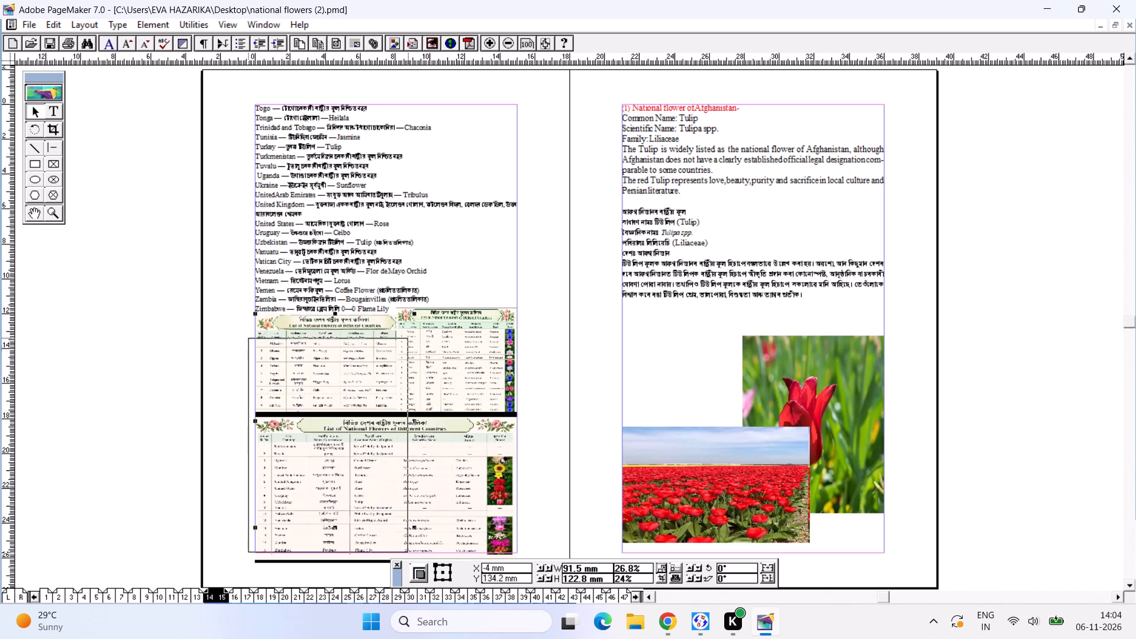
pyautogui.moveTo(311, 395); pyautogui.dragTo(310, 396)
pyautogui.moveTo(308, 389); pyautogui.dragTo(308, 402)
pyautogui.moveTo(309, 397); pyautogui.dragTo(315, 362)
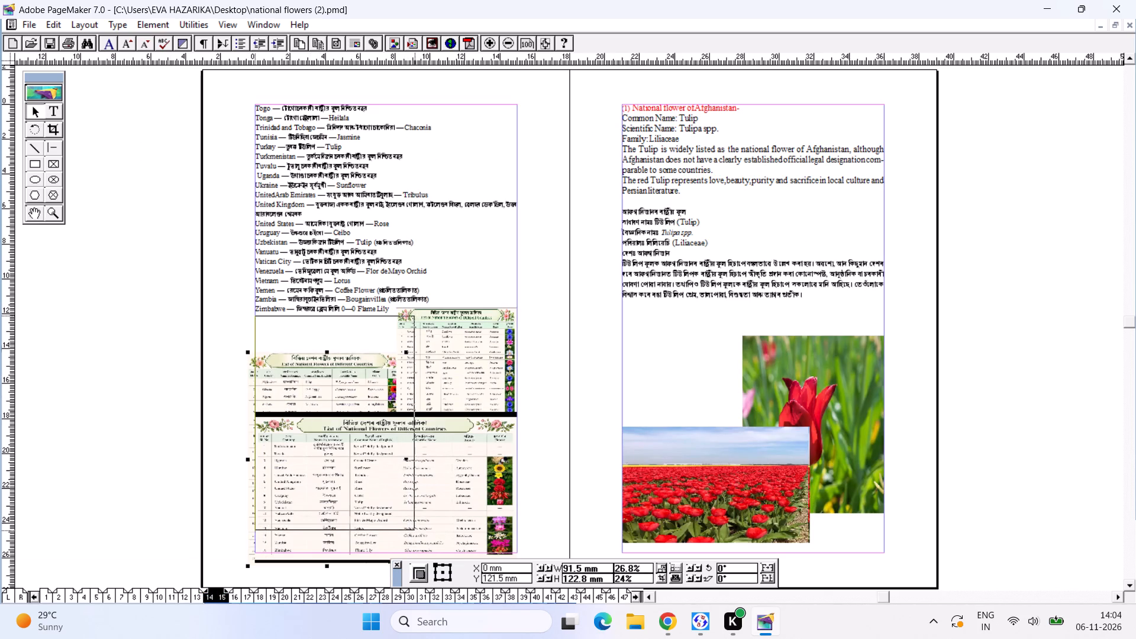
pyautogui.moveTo(315, 362); pyautogui.dragTo(315, 363)
pyautogui.click(321, 367)
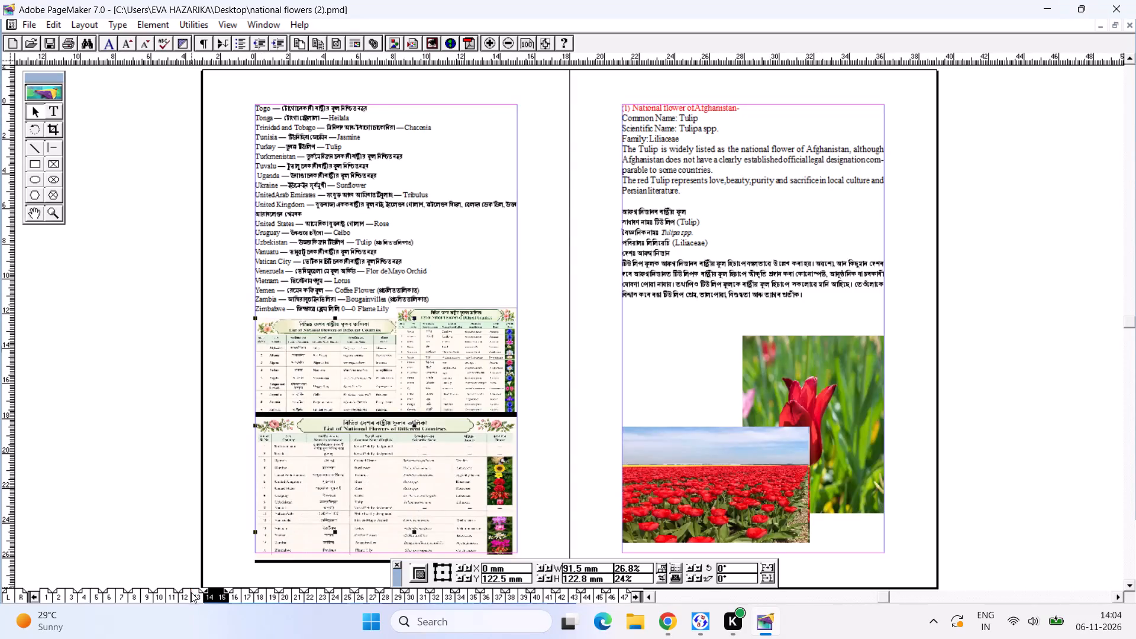
# Return to page 1 and select the text block of the opening chapter.
pyautogui.click(191, 592)
pyautogui.click(170, 595)
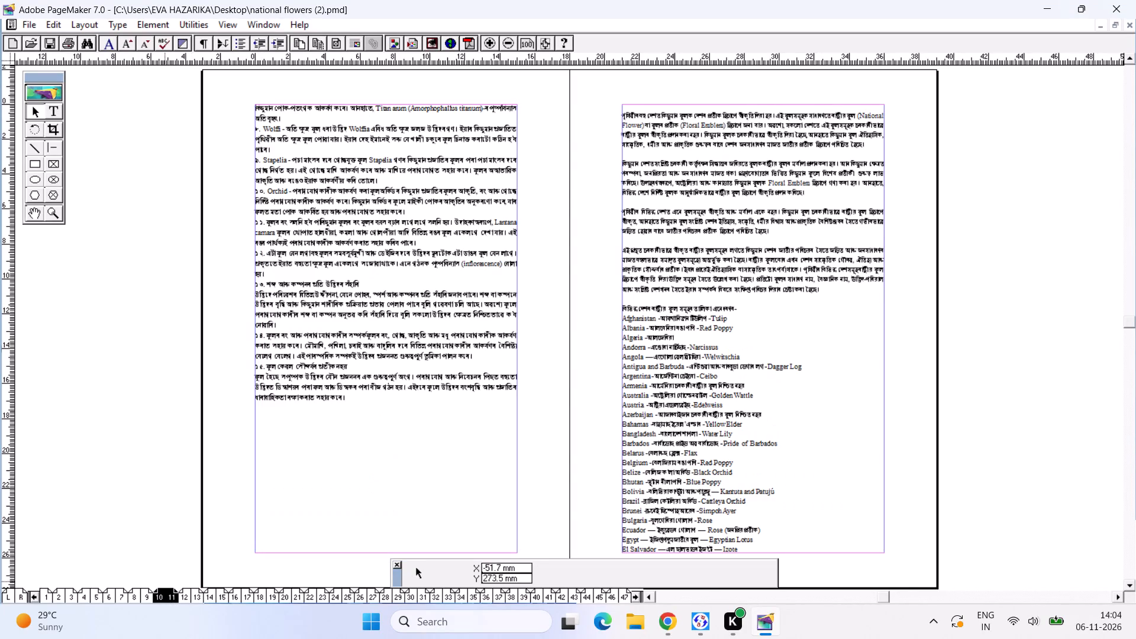
pyautogui.click(45, 596)
pyautogui.click(467, 313)
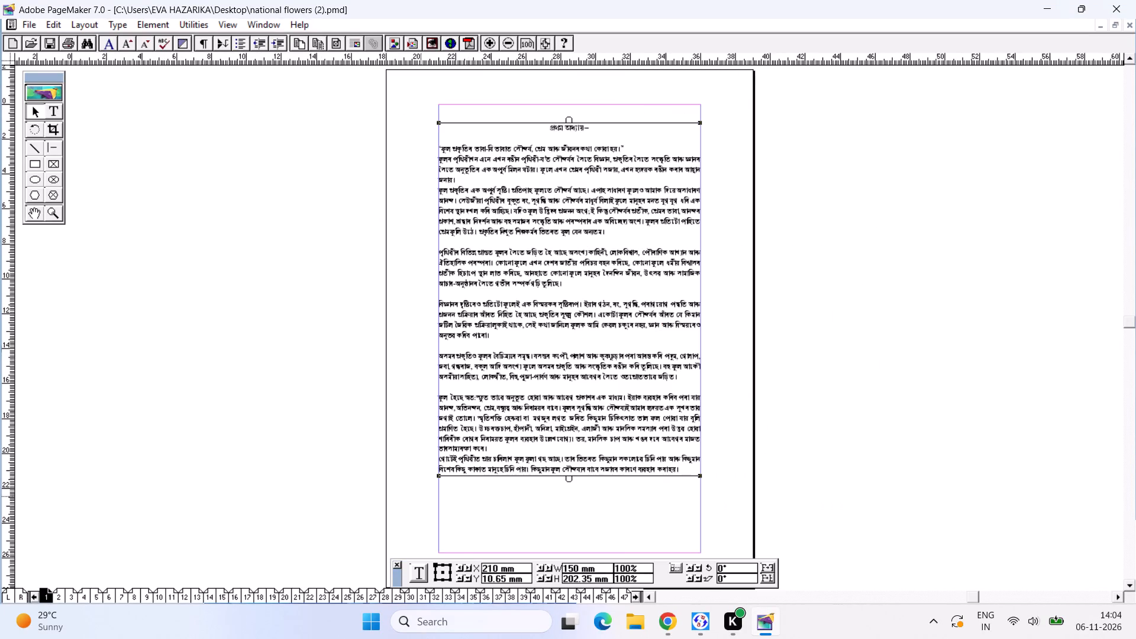
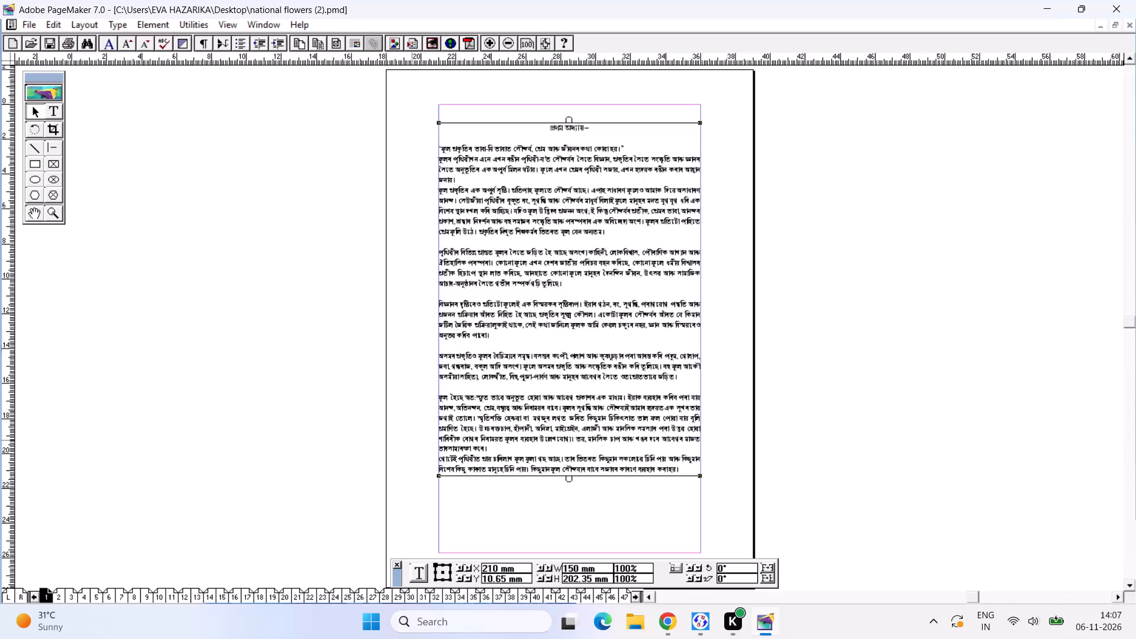
# Check the page 8–9 and 10–11 spreads for the print range and return to page 1.
pyautogui.hotkey('ctrl', 'p')
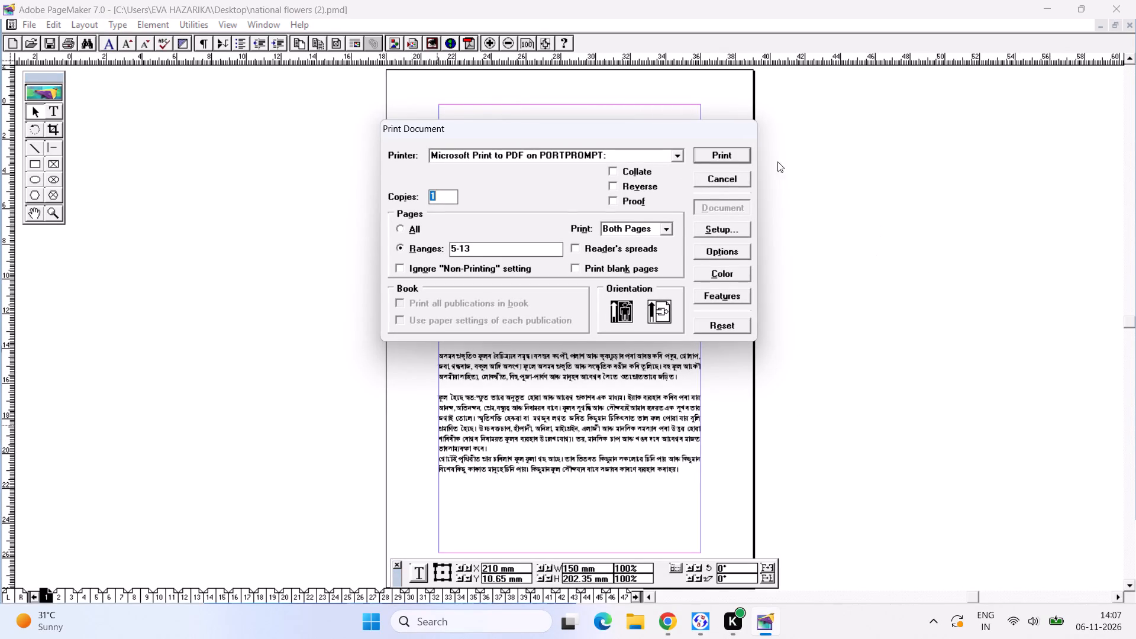
pyautogui.click(735, 179)
pyautogui.click(145, 597)
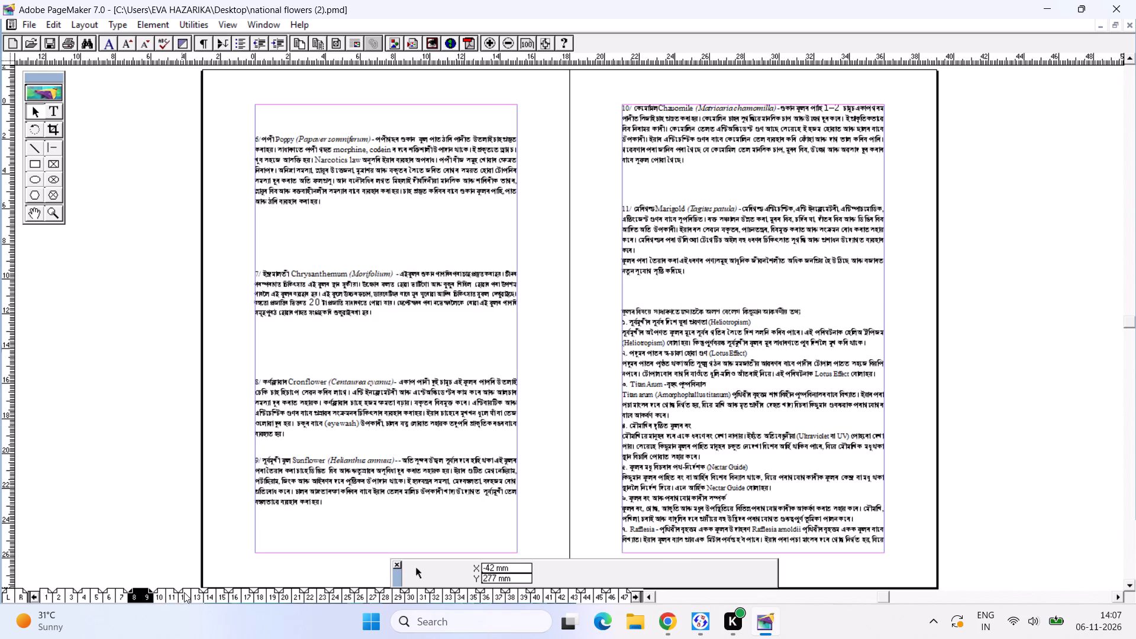
pyautogui.click(185, 592)
pyautogui.click(170, 595)
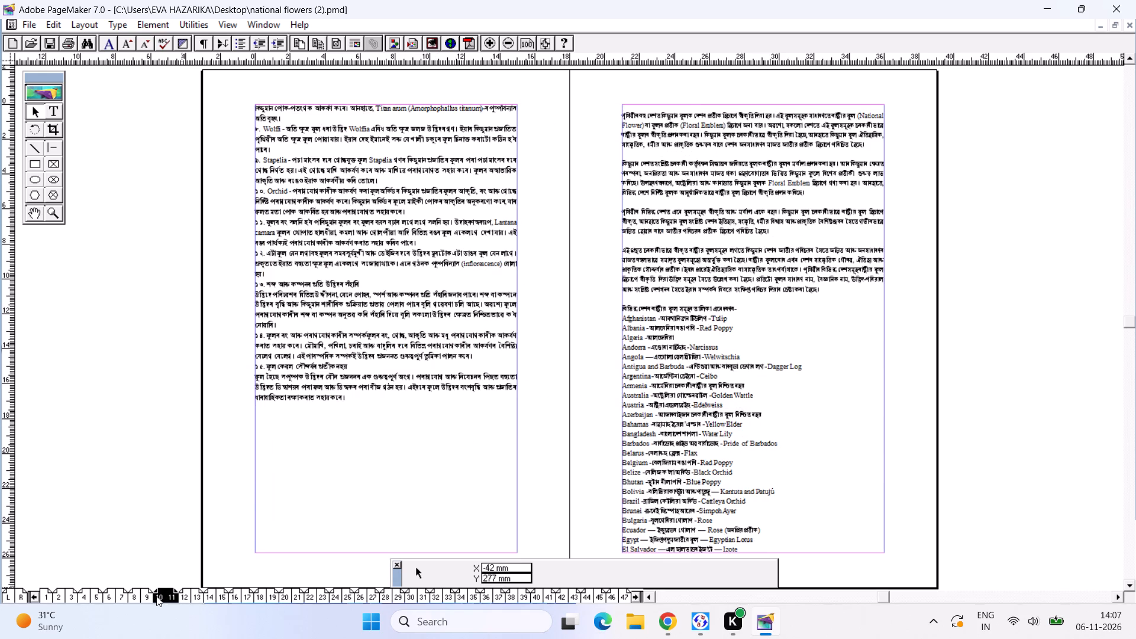
pyautogui.click(46, 593)
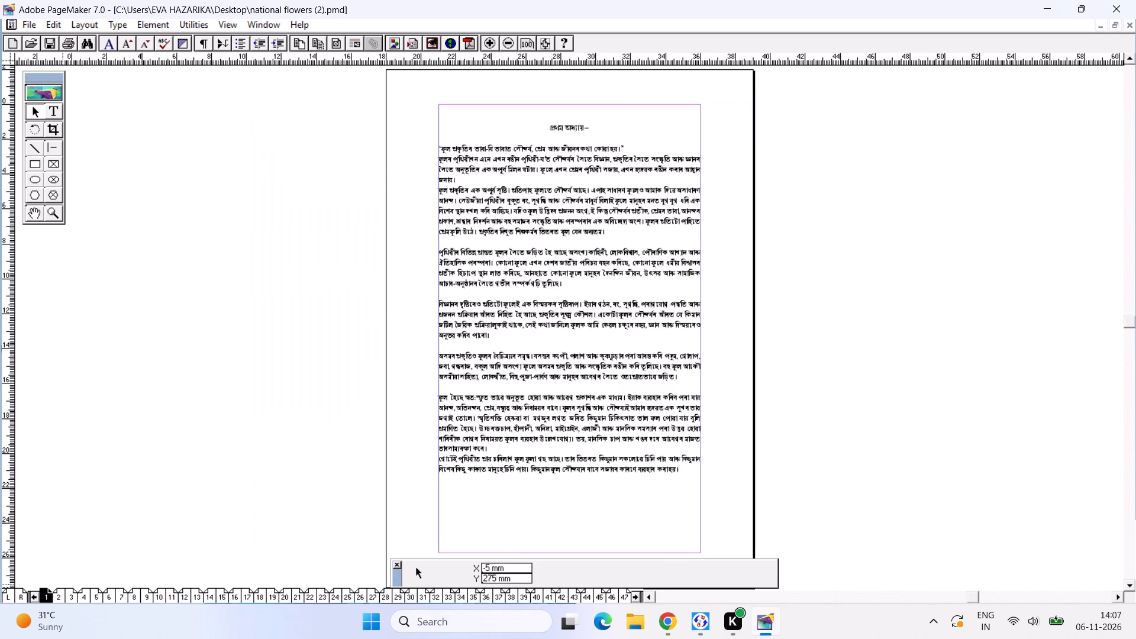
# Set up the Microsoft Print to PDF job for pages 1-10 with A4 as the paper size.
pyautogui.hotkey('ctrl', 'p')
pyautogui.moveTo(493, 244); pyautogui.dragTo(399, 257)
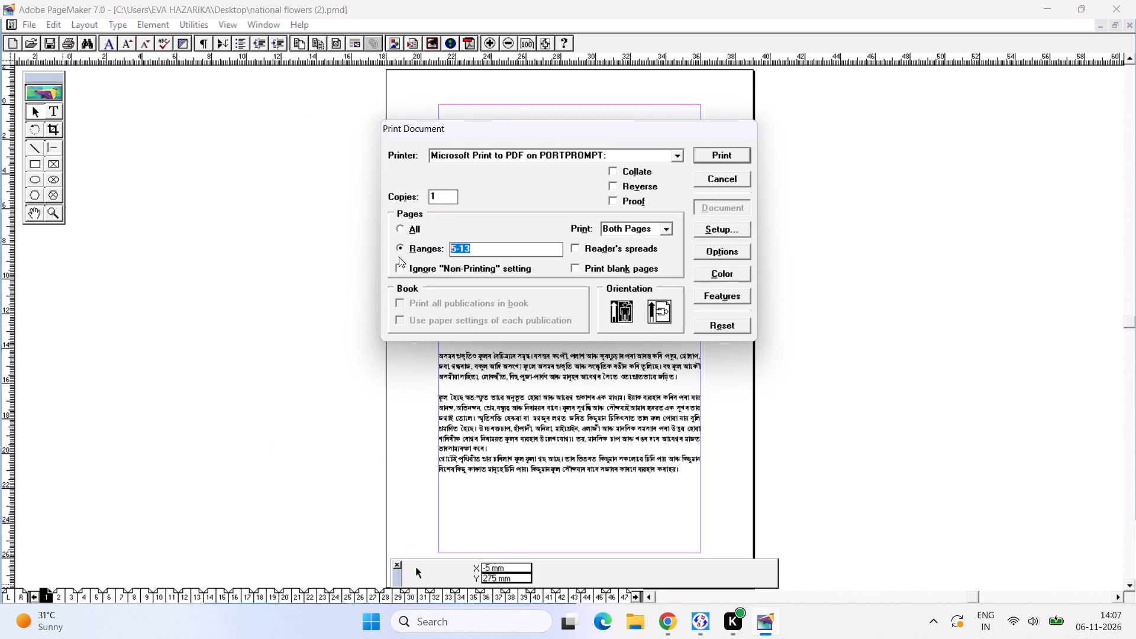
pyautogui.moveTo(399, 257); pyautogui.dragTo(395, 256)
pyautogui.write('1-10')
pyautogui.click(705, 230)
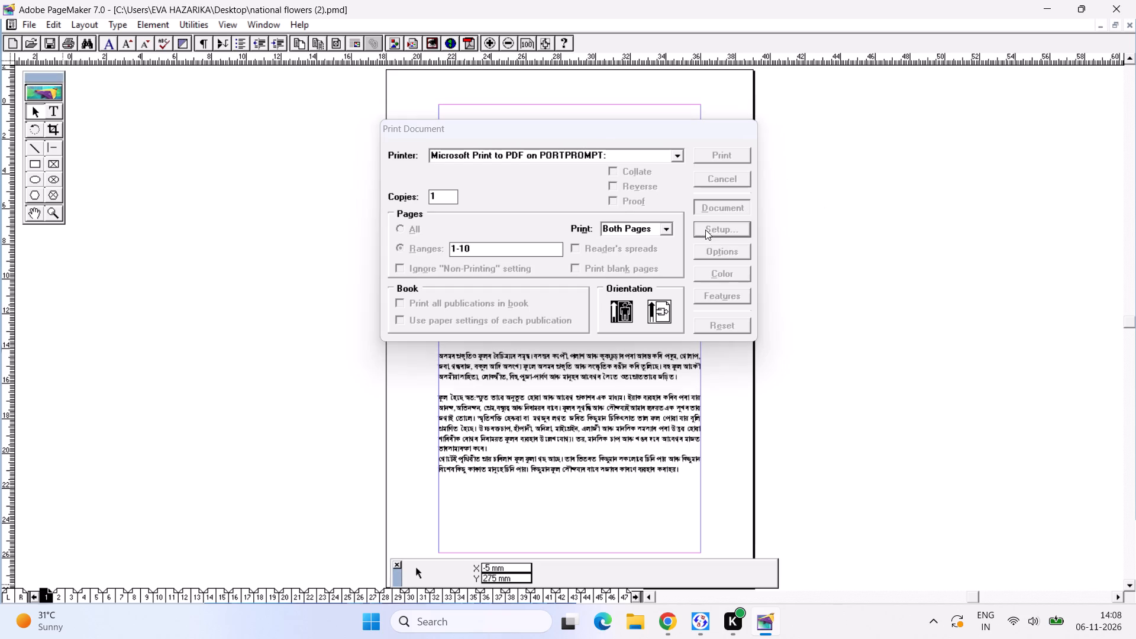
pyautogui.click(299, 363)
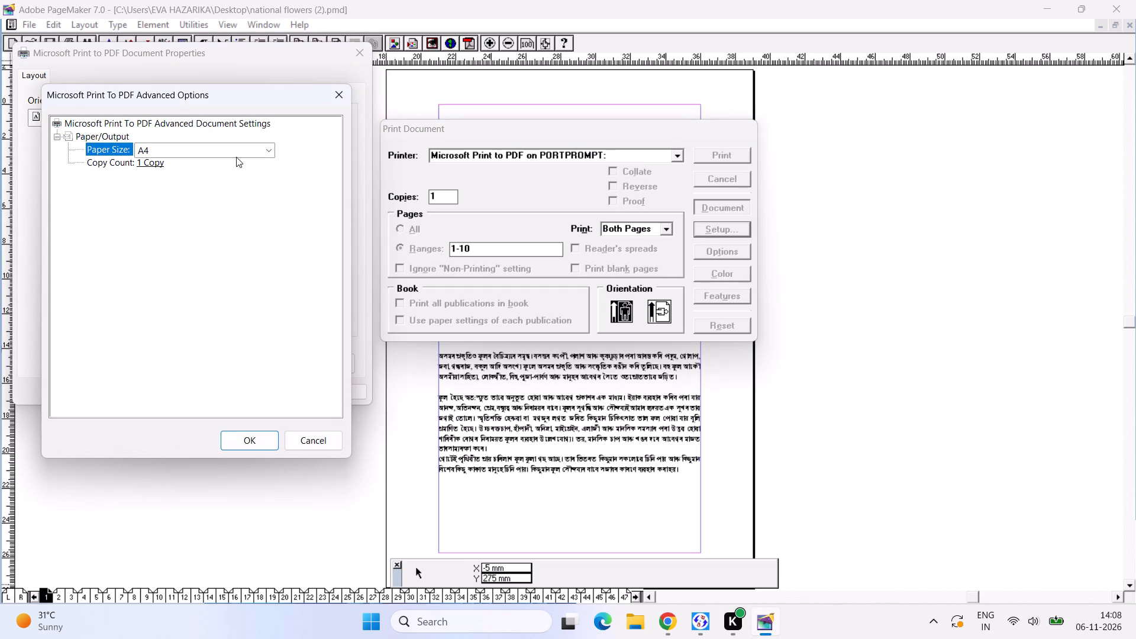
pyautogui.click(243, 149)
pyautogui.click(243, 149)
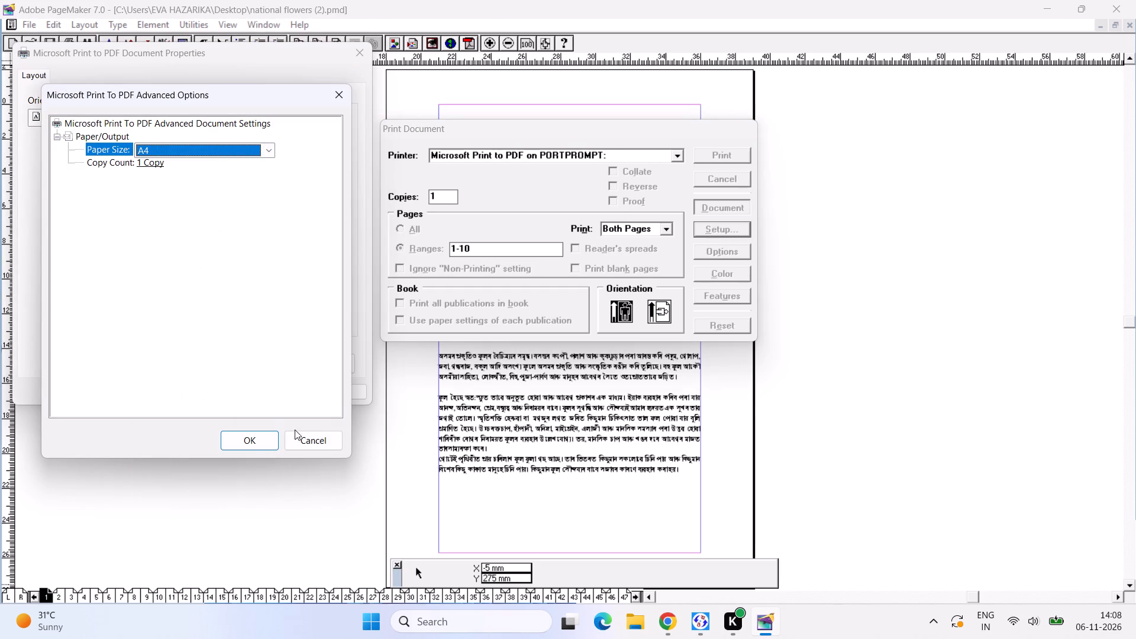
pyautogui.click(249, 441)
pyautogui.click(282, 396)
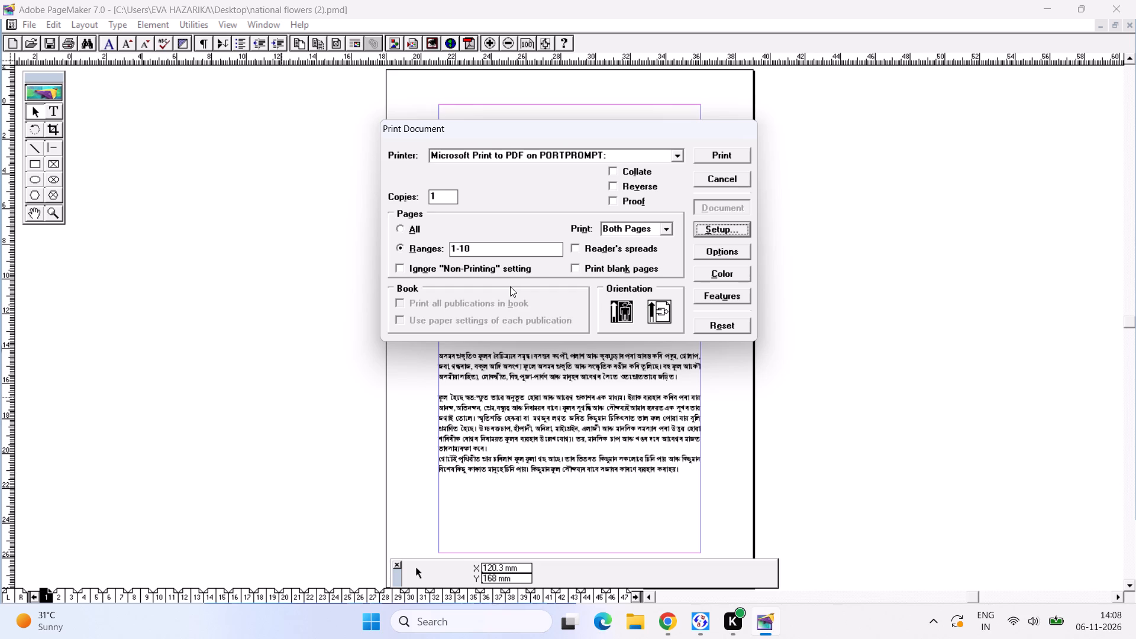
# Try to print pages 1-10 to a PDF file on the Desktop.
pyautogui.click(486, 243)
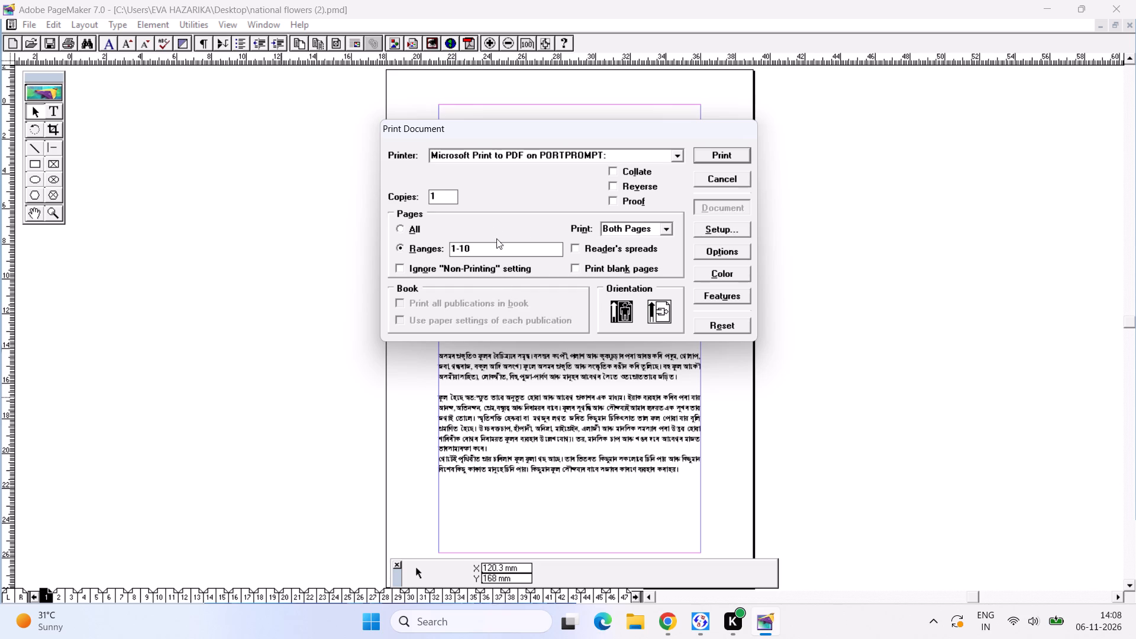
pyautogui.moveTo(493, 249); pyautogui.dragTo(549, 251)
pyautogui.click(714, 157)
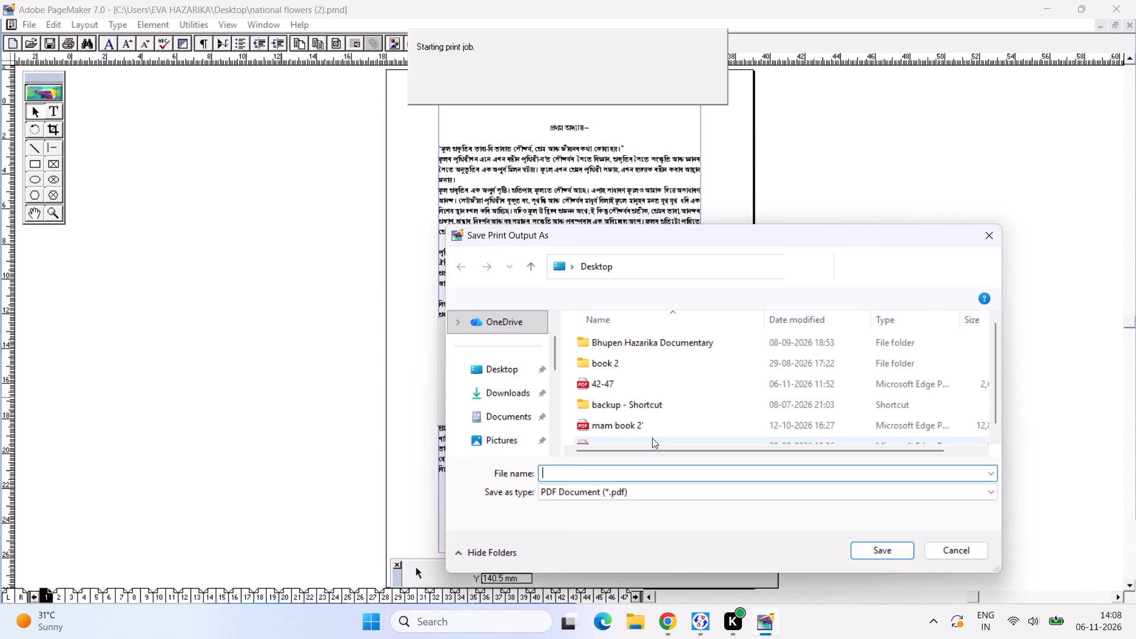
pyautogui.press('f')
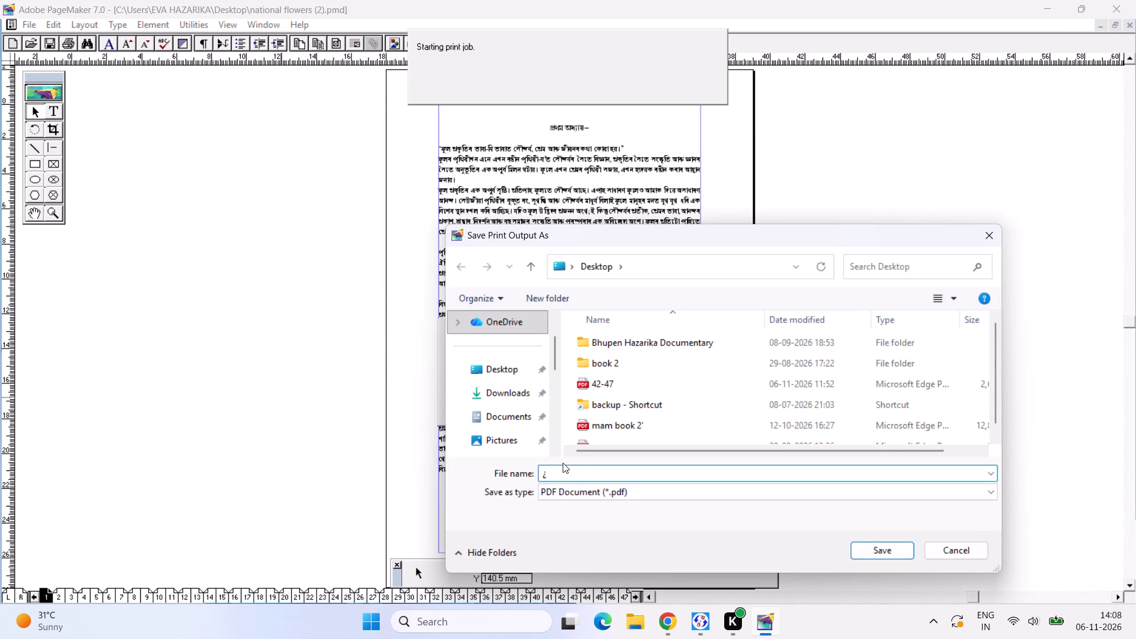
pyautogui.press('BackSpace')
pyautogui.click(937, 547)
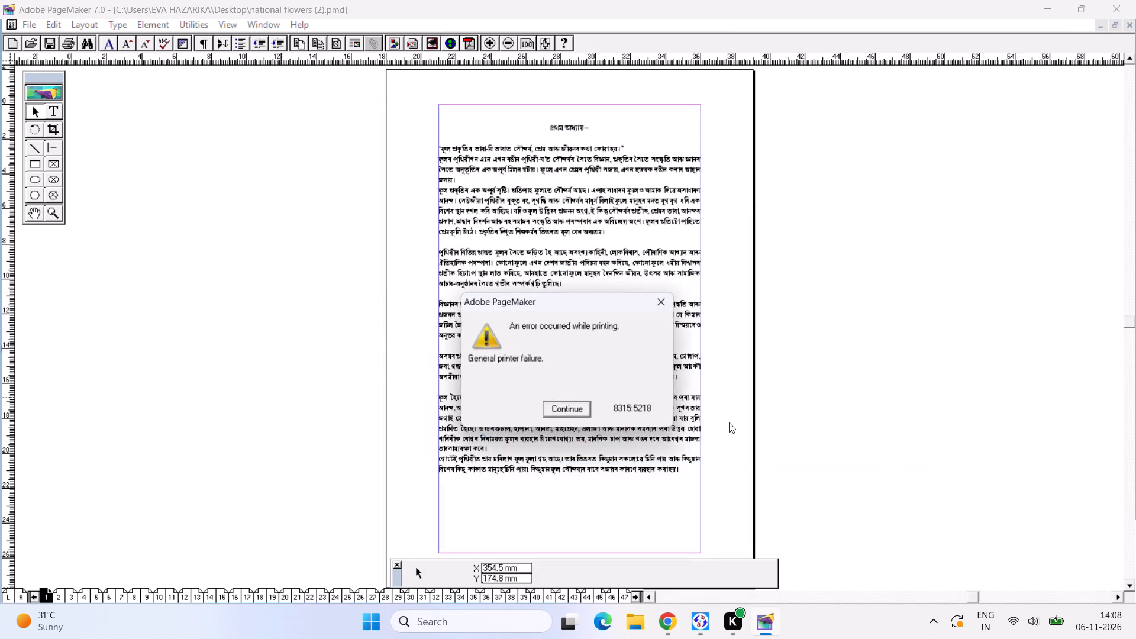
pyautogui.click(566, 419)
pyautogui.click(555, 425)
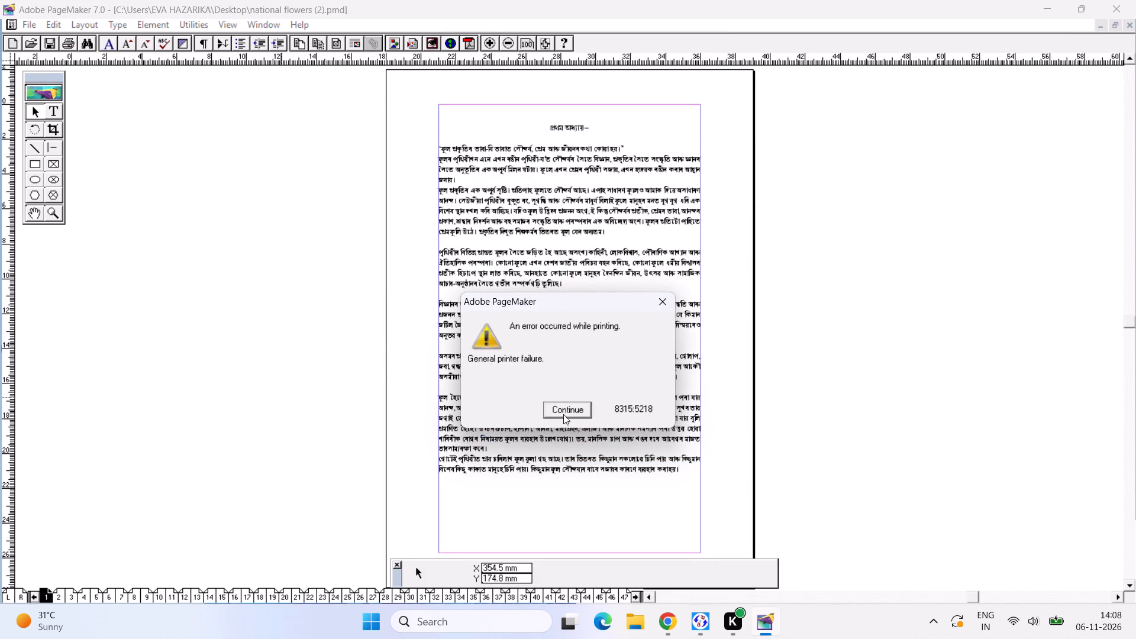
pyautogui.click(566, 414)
# Look over the spreads of pages 2–3 and 4–5, going back and forth between them and ending on pages 4–5.
pyautogui.click(72, 591)
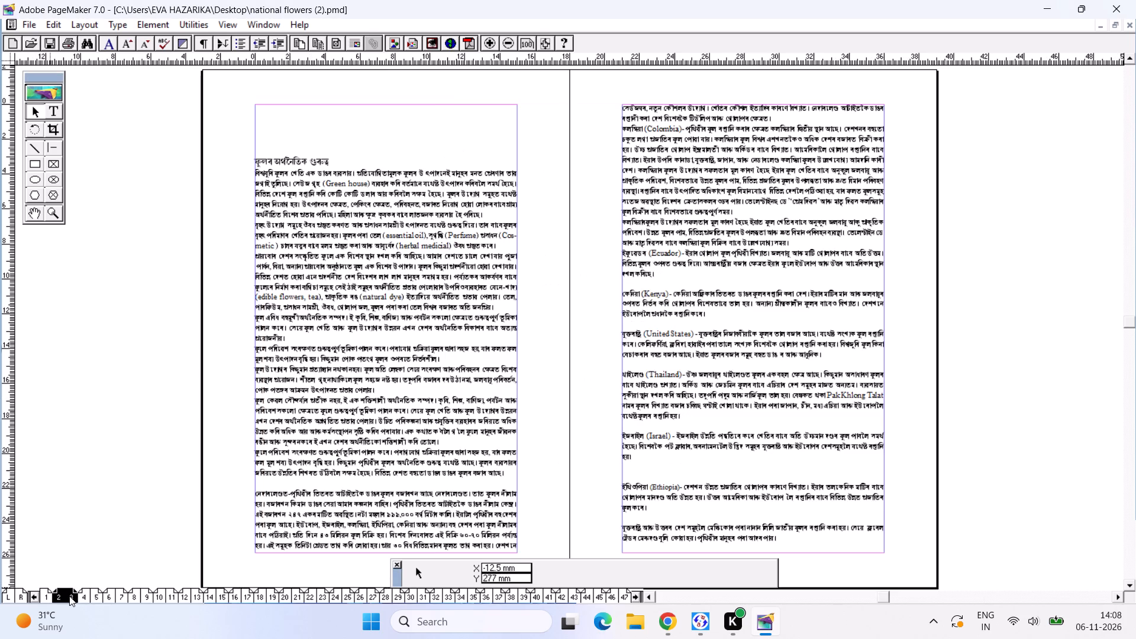
pyautogui.click(81, 600)
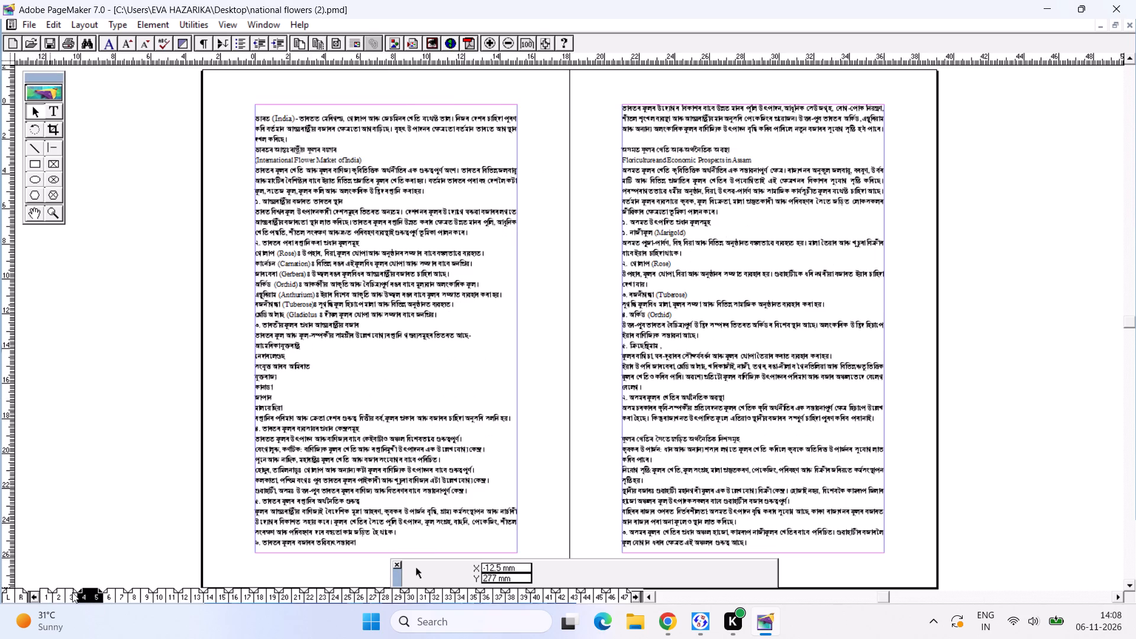
pyautogui.click(71, 592)
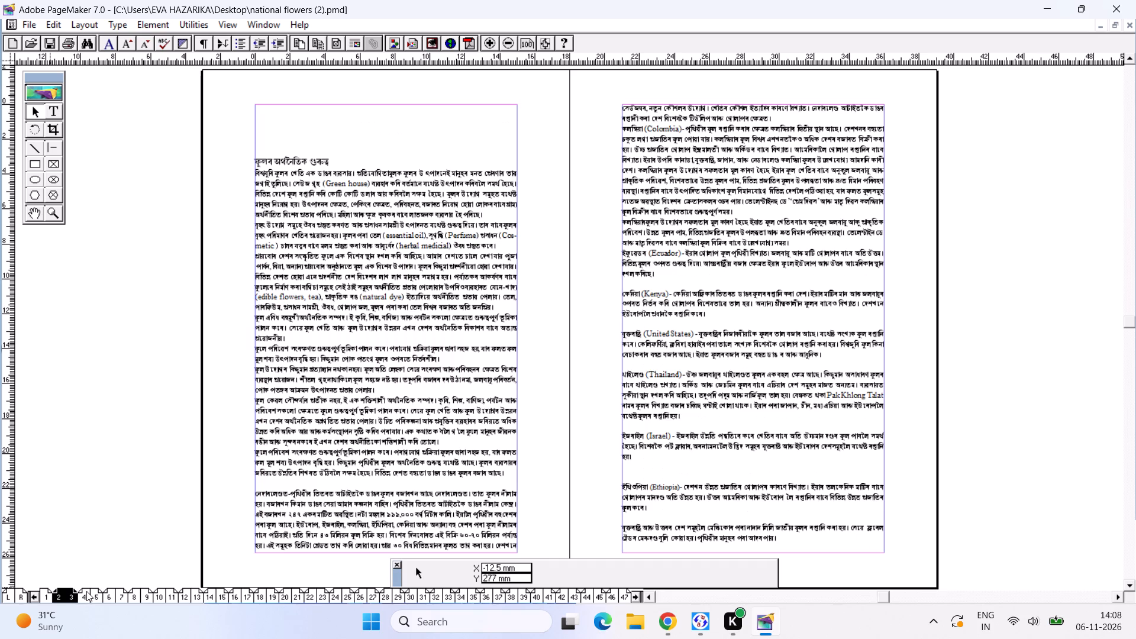
pyautogui.click(90, 592)
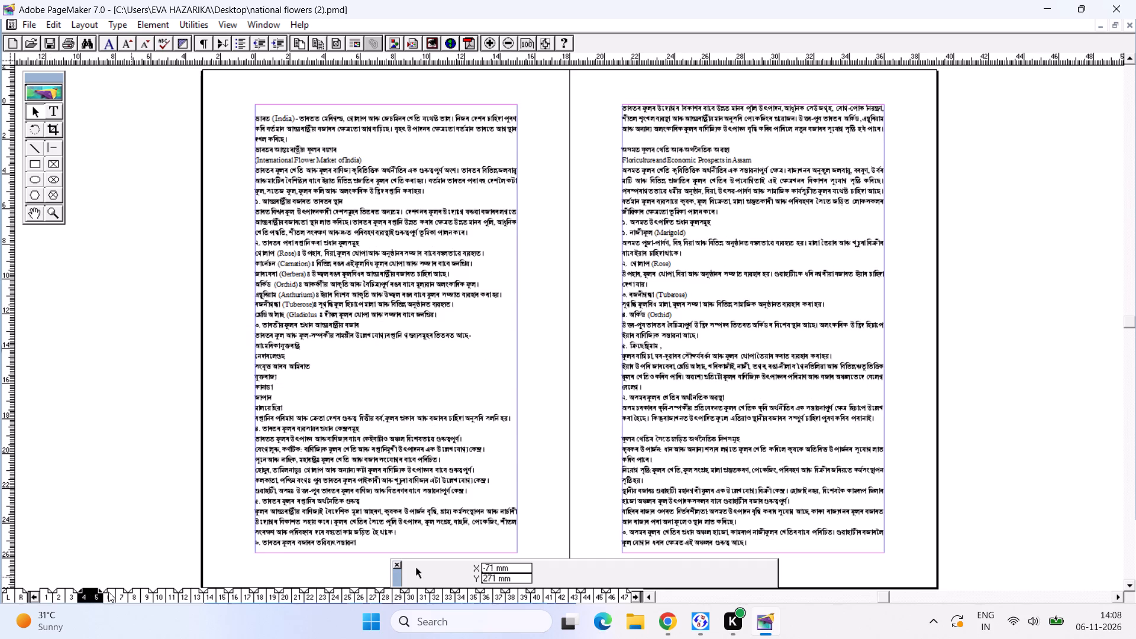
pyautogui.click(70, 592)
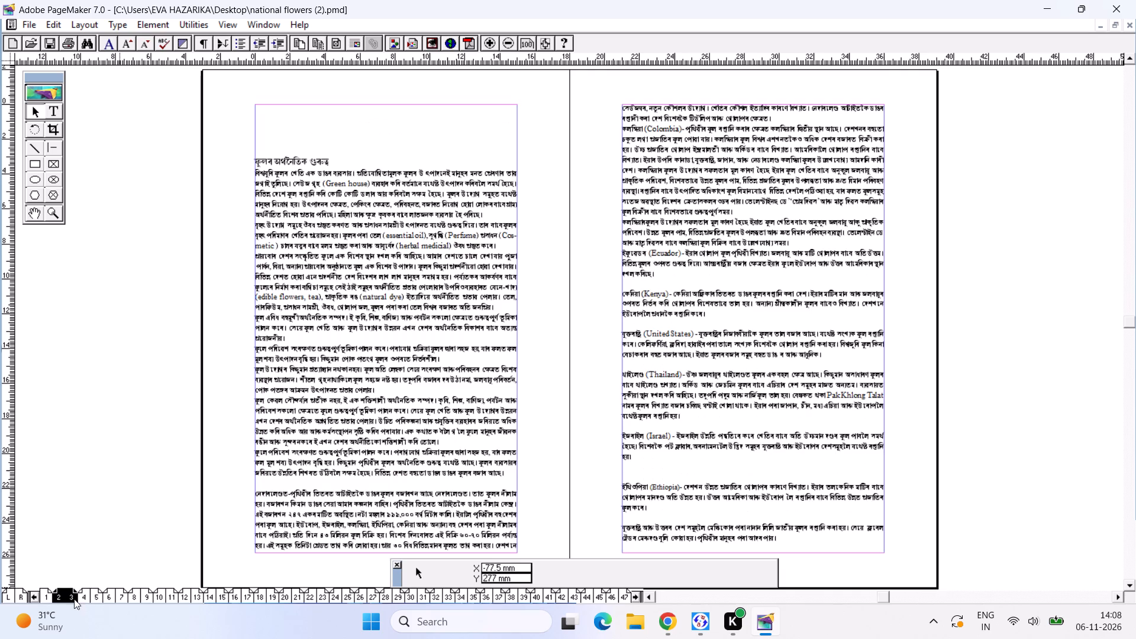
pyautogui.click(82, 599)
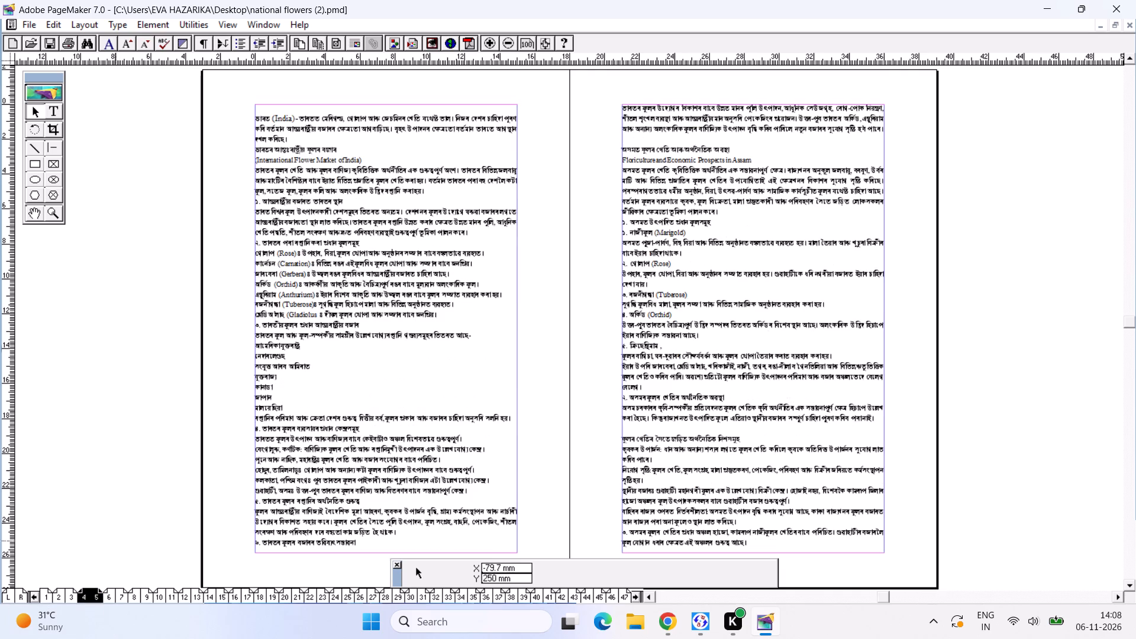
# Examine page 4's export flowers and business centres and page 5's opening on floriculture in Assam at a readable size.
pyautogui.hotkey('ctrl', '2')
pyautogui.keyDown('alt'); pyautogui.moveTo(238, 511); pyautogui.dragTo(618, 479); pyautogui.keyUp('alt')
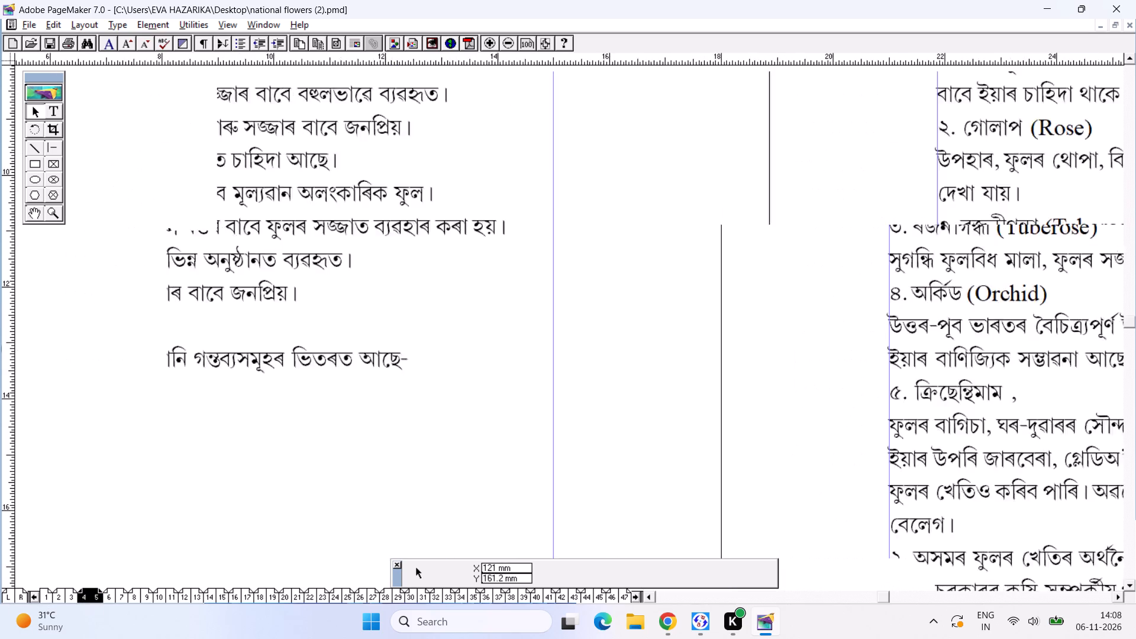
pyautogui.keyDown('alt'); pyautogui.moveTo(435, 506); pyautogui.dragTo(746, 310); pyautogui.keyUp('alt')
pyautogui.keyDown('alt'); pyautogui.moveTo(512, 401); pyautogui.dragTo(487, 186); pyautogui.keyUp('alt')
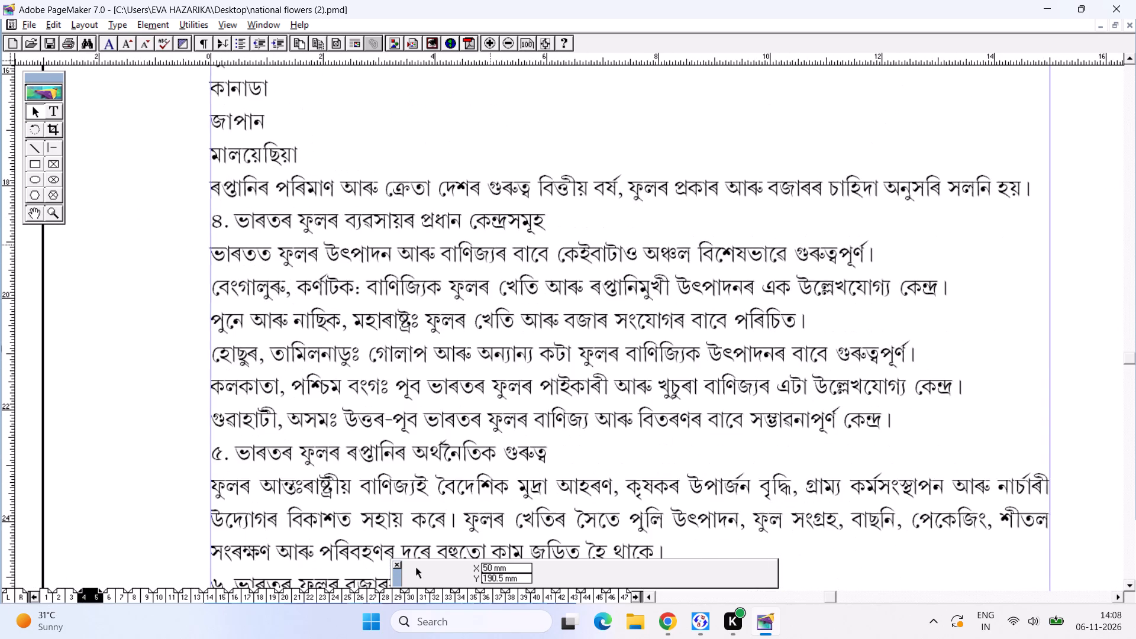
pyautogui.keyDown('alt'); pyautogui.moveTo(489, 244); pyautogui.dragTo(444, 572); pyautogui.keyUp('alt')
pyautogui.keyDown('alt'); pyautogui.moveTo(456, 352); pyautogui.dragTo(385, 572); pyautogui.keyUp('alt')
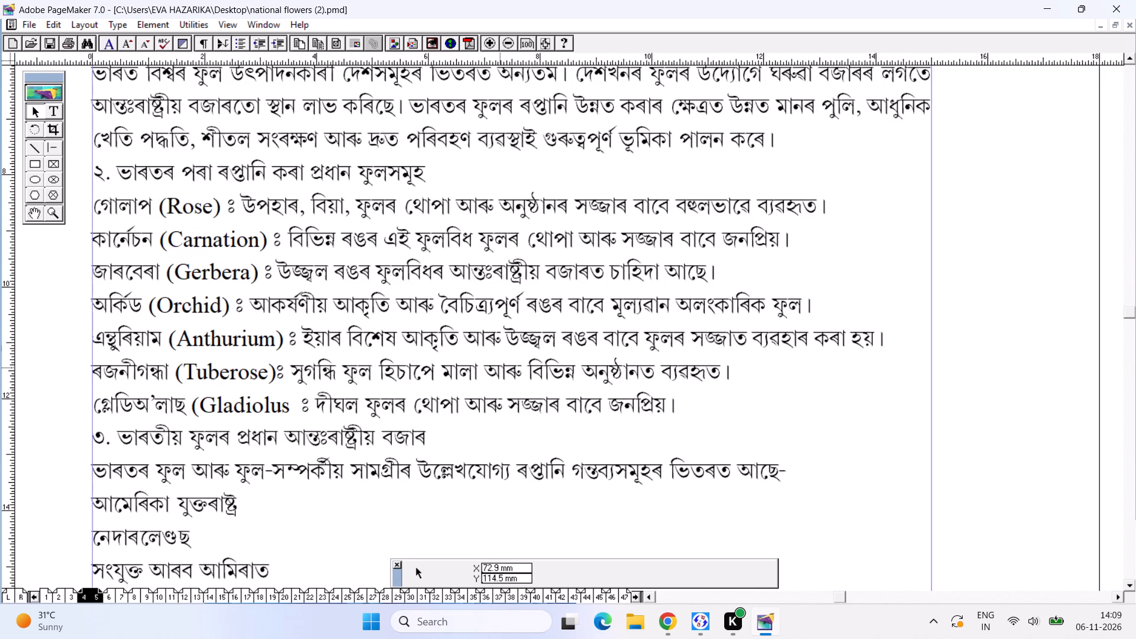
pyautogui.hotkey('ctrl', '0')
pyautogui.hotkey('ctrl', '2')
pyautogui.keyDown('alt'); pyautogui.moveTo(327, 279); pyautogui.dragTo(364, 339); pyautogui.keyUp('alt')
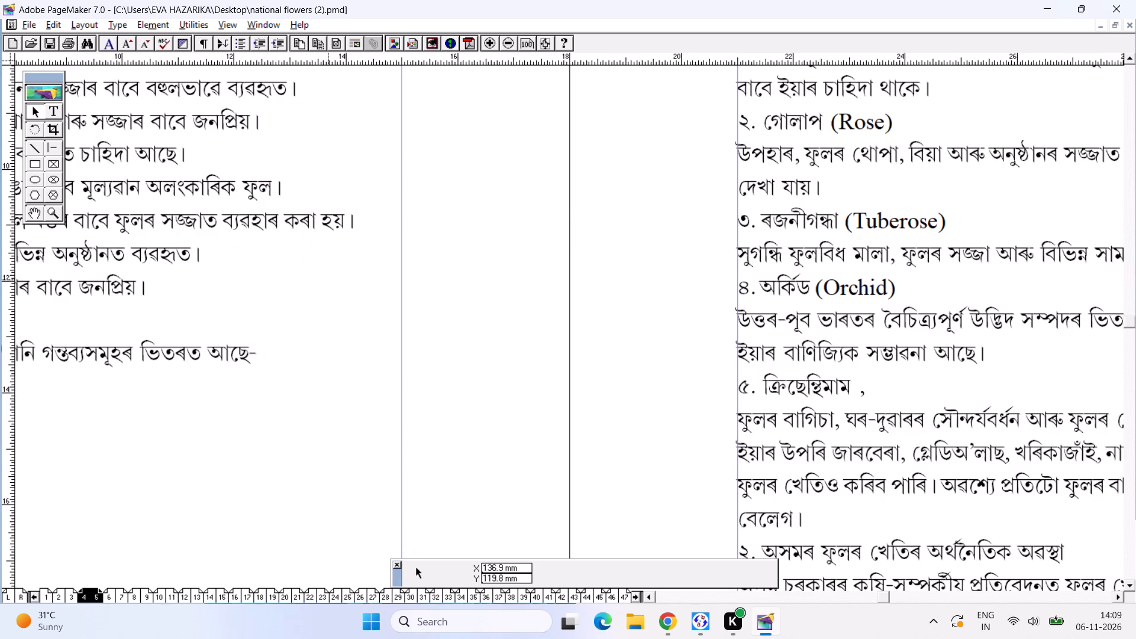
pyautogui.keyDown('alt'); pyautogui.moveTo(364, 339); pyautogui.dragTo(459, 634); pyautogui.keyUp('alt')
pyautogui.keyDown('alt'); pyautogui.moveTo(603, 344); pyautogui.dragTo(154, 289); pyautogui.keyUp('alt')
pyautogui.keyDown('alt'); pyautogui.moveTo(424, 268); pyautogui.dragTo(315, 579); pyautogui.keyUp('alt')
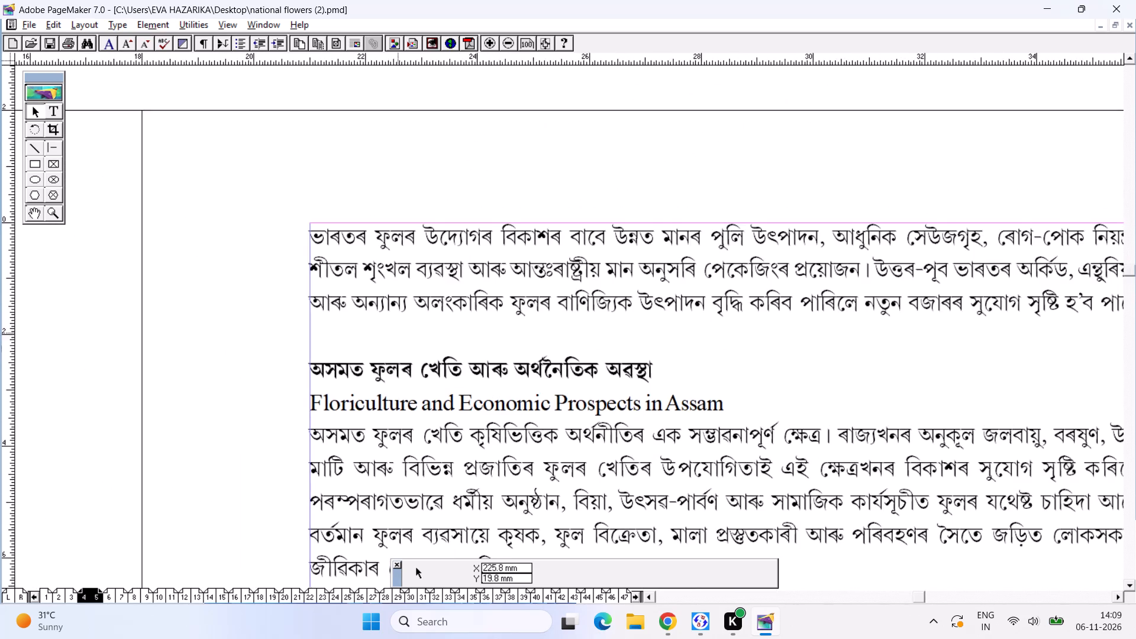
pyautogui.keyDown('alt'); pyautogui.moveTo(363, 399); pyautogui.dragTo(762, 183); pyautogui.keyUp('alt')
pyautogui.keyDown('alt'); pyautogui.moveTo(328, 396); pyautogui.dragTo(728, 198); pyautogui.keyUp('alt')
# Proofread page 4 from the export flowers to its end, and back up to the opening India (International Flower Market) section.
pyautogui.keyDown('alt'); pyautogui.moveTo(406, 380); pyautogui.dragTo(611, 217); pyautogui.keyUp('alt')
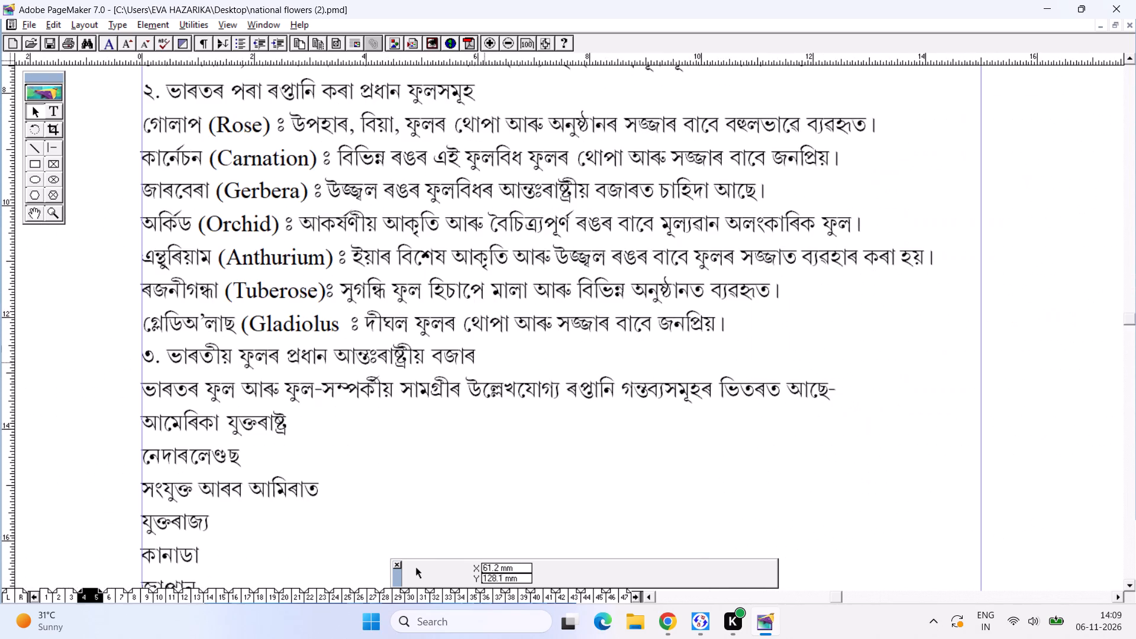
pyautogui.keyDown('alt'); pyautogui.moveTo(483, 366); pyautogui.dragTo(480, 182); pyautogui.keyUp('alt')
pyautogui.keyDown('alt'); pyautogui.moveTo(401, 369); pyautogui.dragTo(427, 247); pyautogui.keyUp('alt')
pyautogui.keyDown('alt'); pyautogui.moveTo(404, 380); pyautogui.dragTo(396, 169); pyautogui.keyUp('alt')
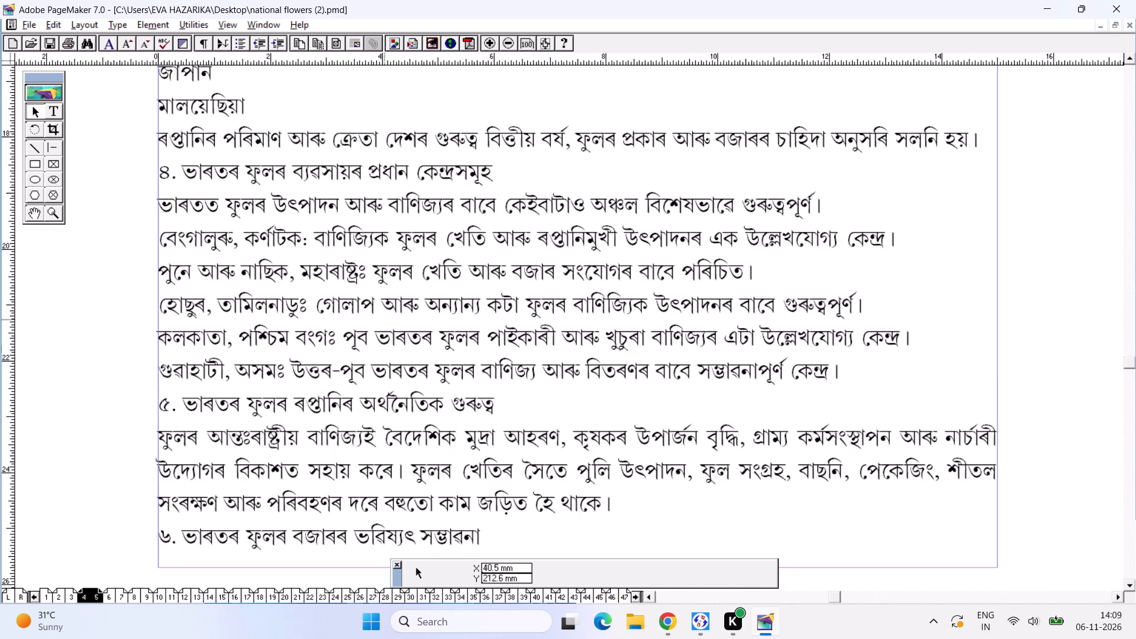
pyautogui.keyDown('alt'); pyautogui.moveTo(377, 351); pyautogui.dragTo(322, 332); pyautogui.keyUp('alt')
pyautogui.keyDown('alt'); pyautogui.moveTo(454, 244); pyautogui.dragTo(447, 621); pyautogui.keyUp('alt')
pyautogui.keyDown('alt'); pyautogui.moveTo(449, 317); pyautogui.dragTo(450, 480); pyautogui.keyUp('alt')
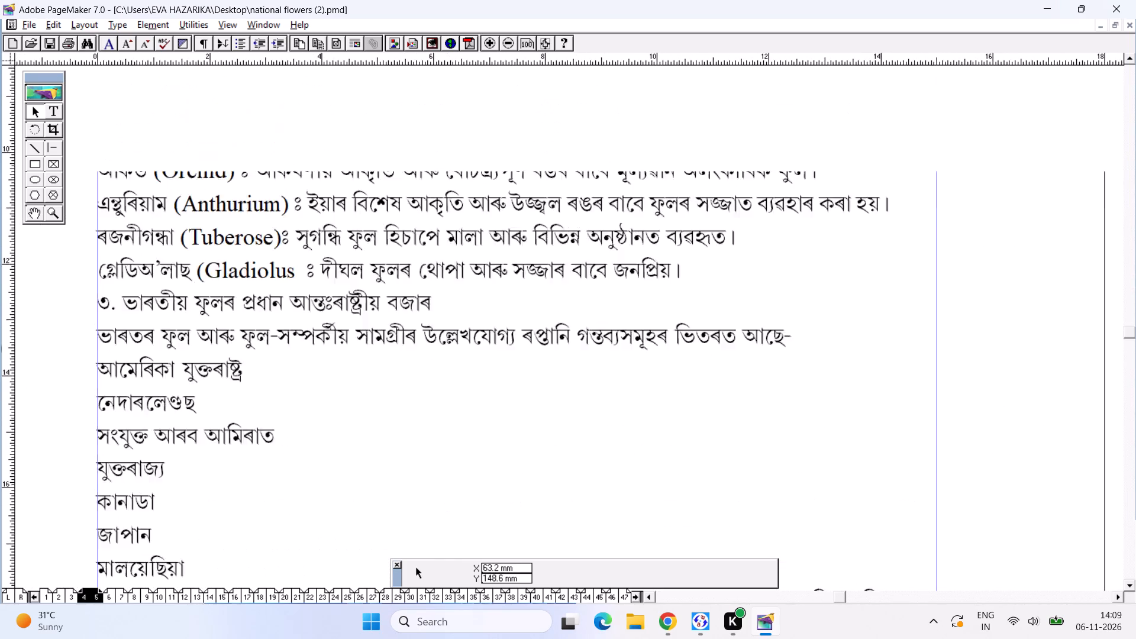
pyautogui.keyDown('alt'); pyautogui.moveTo(450, 480); pyautogui.dragTo(452, 492); pyautogui.keyUp('alt')
pyautogui.keyDown('alt'); pyautogui.moveTo(408, 302); pyautogui.dragTo(415, 514); pyautogui.keyUp('alt')
pyautogui.keyDown('alt'); pyautogui.moveTo(217, 252); pyautogui.dragTo(214, 314); pyautogui.keyUp('alt')
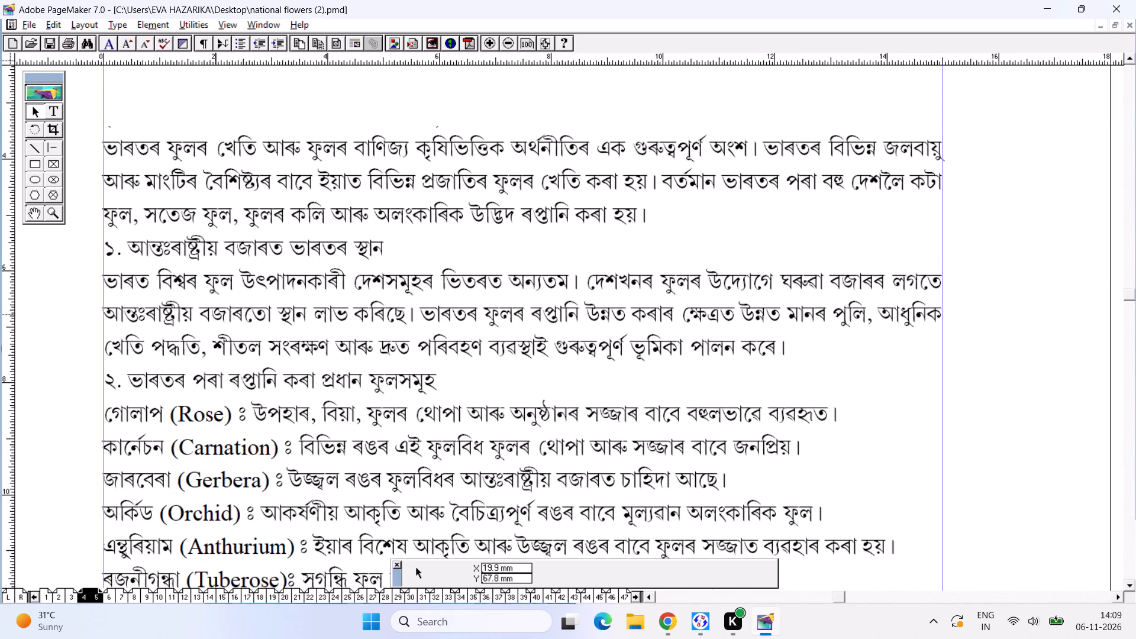
pyautogui.keyDown('alt'); pyautogui.moveTo(206, 266); pyautogui.dragTo(199, 331); pyautogui.keyUp('alt')
pyautogui.keyDown('alt'); pyautogui.moveTo(192, 167); pyautogui.dragTo(182, 186); pyautogui.keyUp('alt')
pyautogui.keyDown('alt'); pyautogui.moveTo(199, 177); pyautogui.dragTo(195, 254); pyautogui.keyUp('alt')
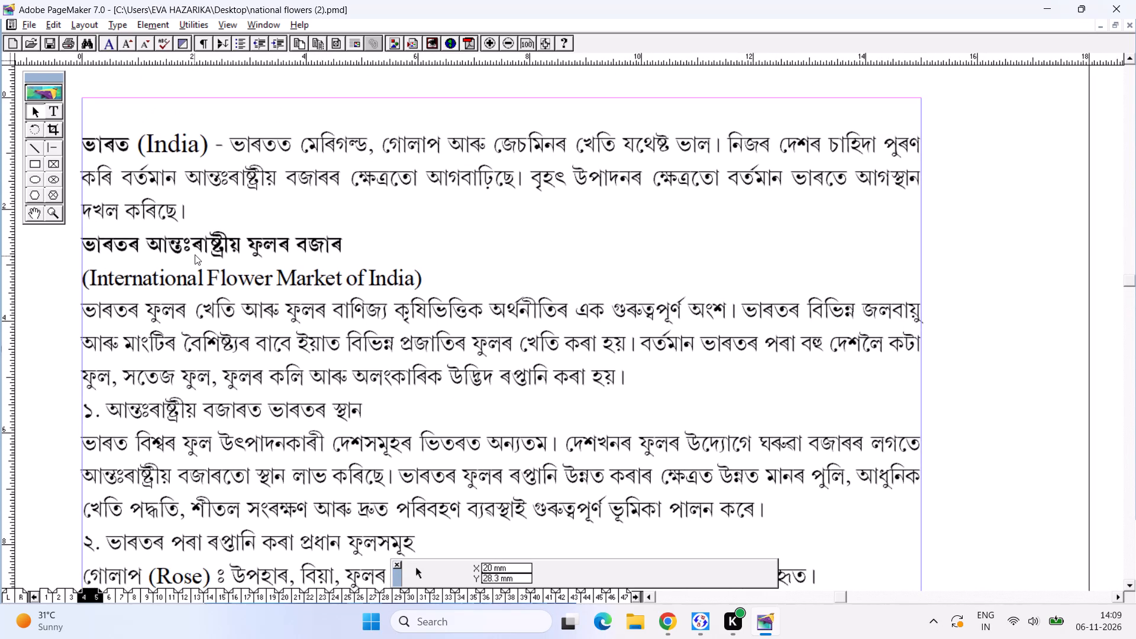
pyautogui.hotkey('ctrl', '0')
# Read through page 4 again from the opening India paragraph down to its last heading, number 6.
pyautogui.click(252, 253)
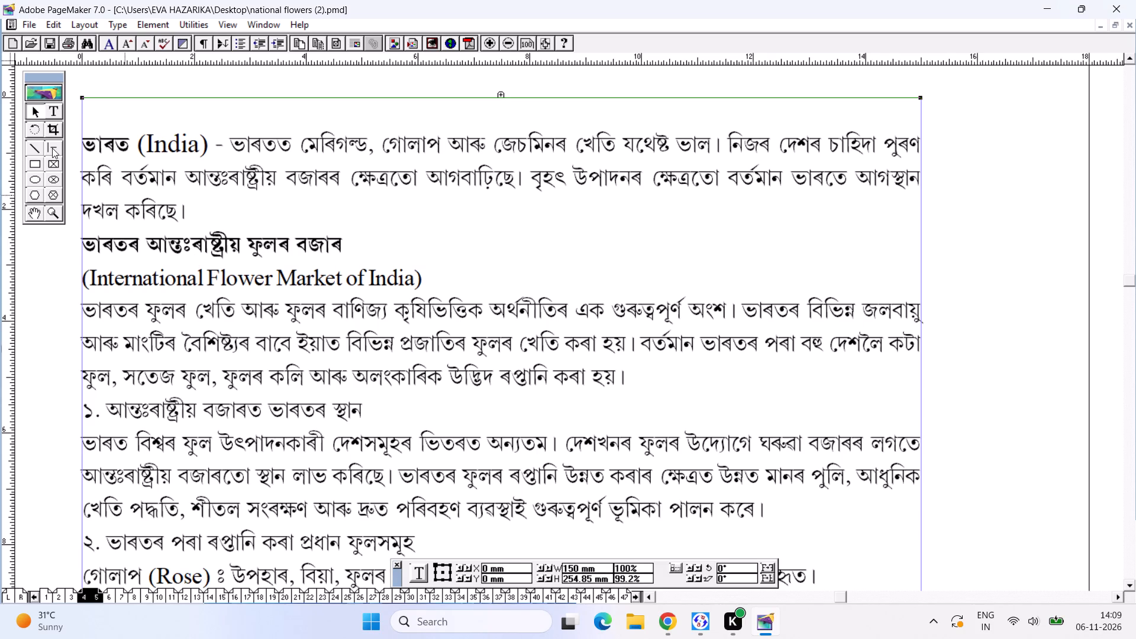
pyautogui.click(46, 111)
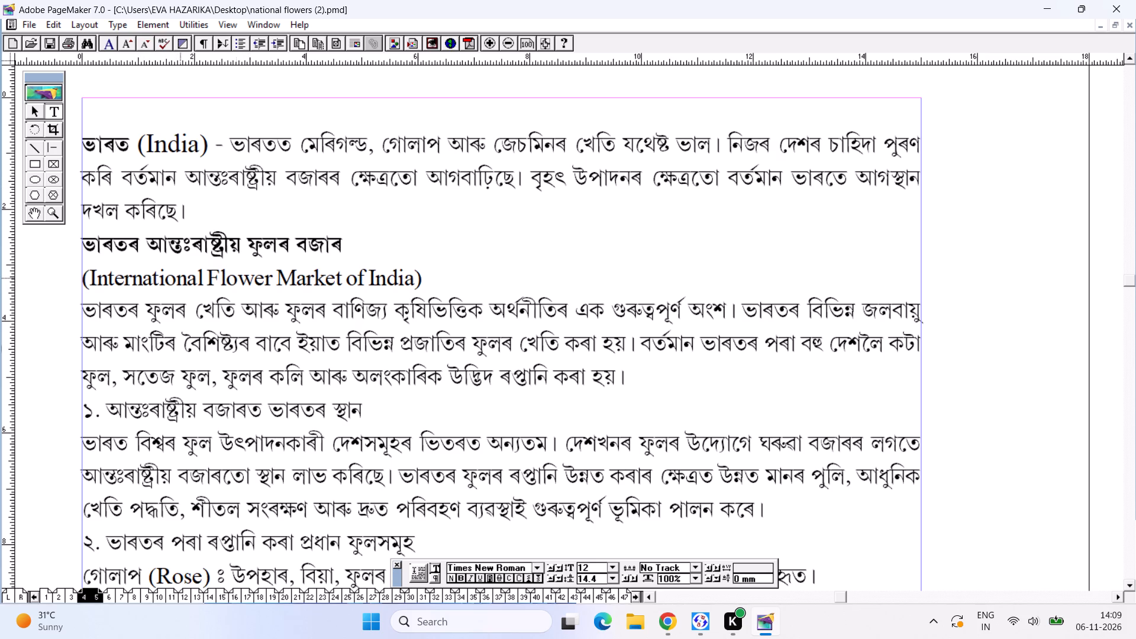
pyautogui.keyDown('alt'); pyautogui.moveTo(284, 351); pyautogui.dragTo(295, 302); pyautogui.keyUp('alt')
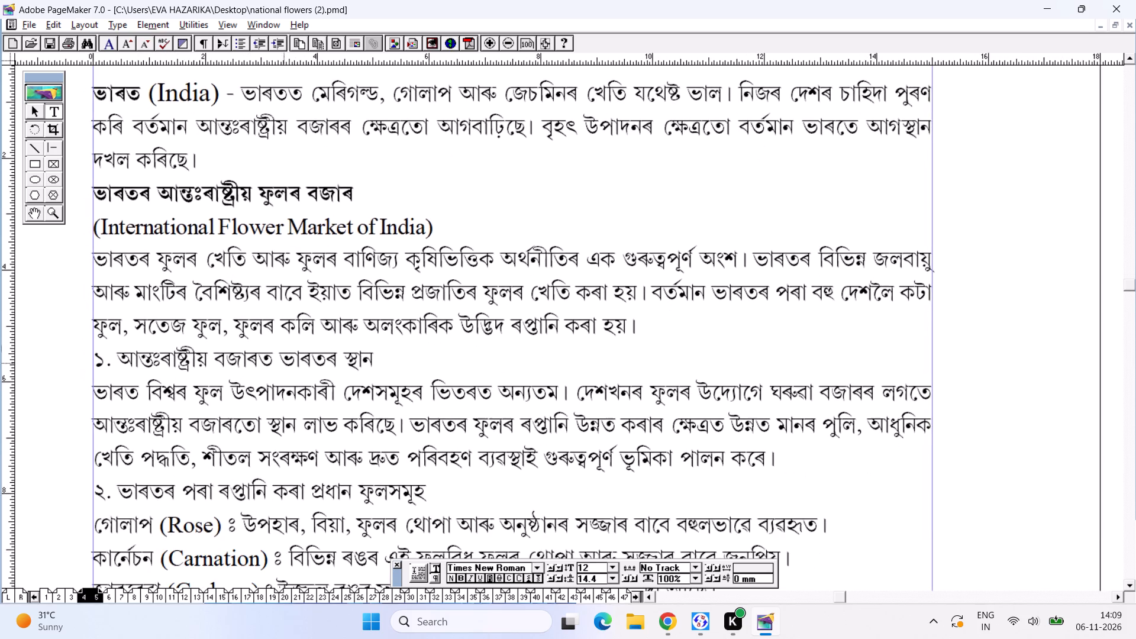
pyautogui.keyDown('alt'); pyautogui.moveTo(282, 382); pyautogui.dragTo(275, 117); pyautogui.keyUp('alt')
pyautogui.keyDown('alt'); pyautogui.moveTo(300, 310); pyautogui.dragTo(325, 146); pyautogui.keyUp('alt')
pyautogui.keyDown('alt'); pyautogui.moveTo(311, 331); pyautogui.dragTo(325, 260); pyautogui.keyUp('alt')
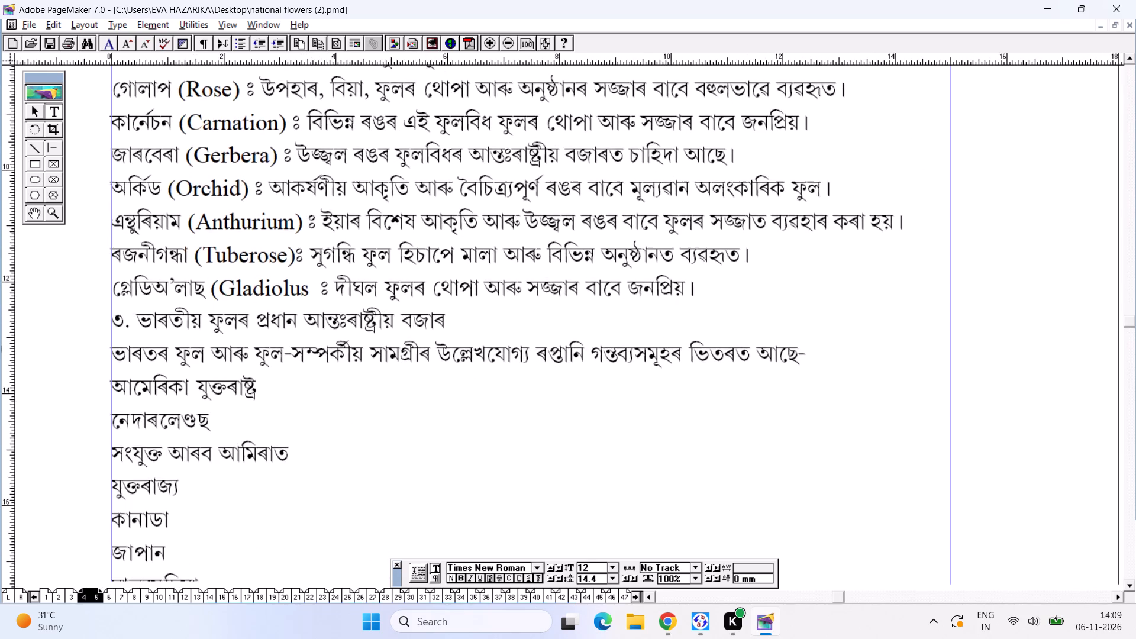
pyautogui.keyDown('alt'); pyautogui.moveTo(325, 260); pyautogui.dragTo(322, 182); pyautogui.keyUp('alt')
pyautogui.keyDown('alt'); pyautogui.moveTo(292, 318); pyautogui.dragTo(293, 261); pyautogui.keyUp('alt')
pyautogui.keyDown('alt'); pyautogui.moveTo(371, 379); pyautogui.dragTo(369, 318); pyautogui.keyUp('alt')
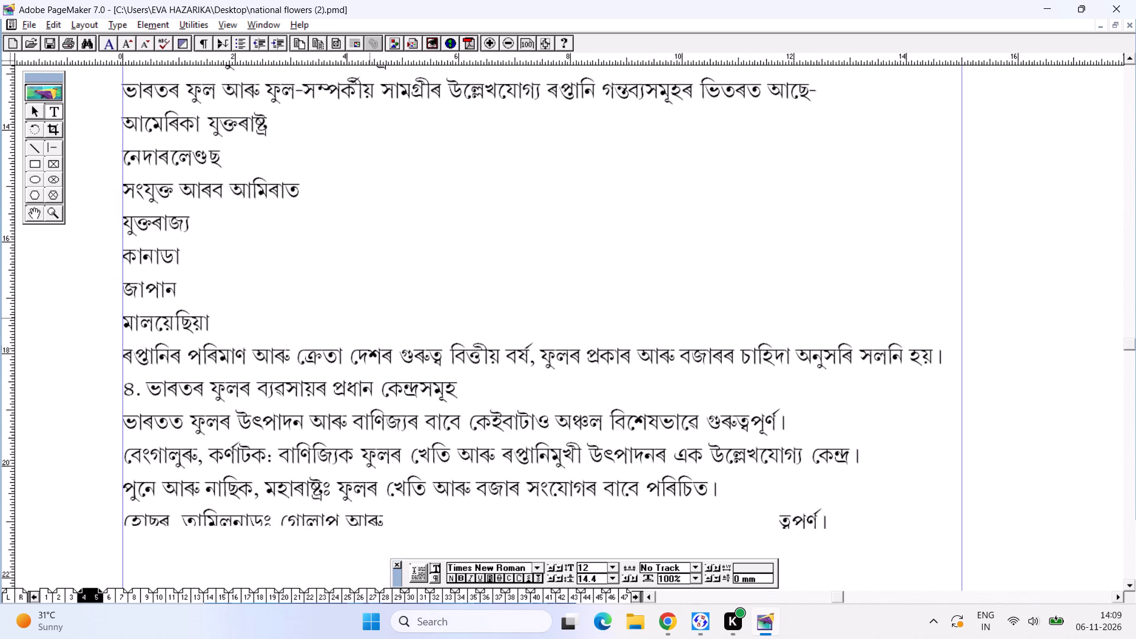
pyautogui.keyDown('alt'); pyautogui.moveTo(247, 379); pyautogui.dragTo(233, 203); pyautogui.keyUp('alt')
pyautogui.keyDown('alt'); pyautogui.moveTo(279, 337); pyautogui.dragTo(291, 157); pyautogui.keyUp('alt')
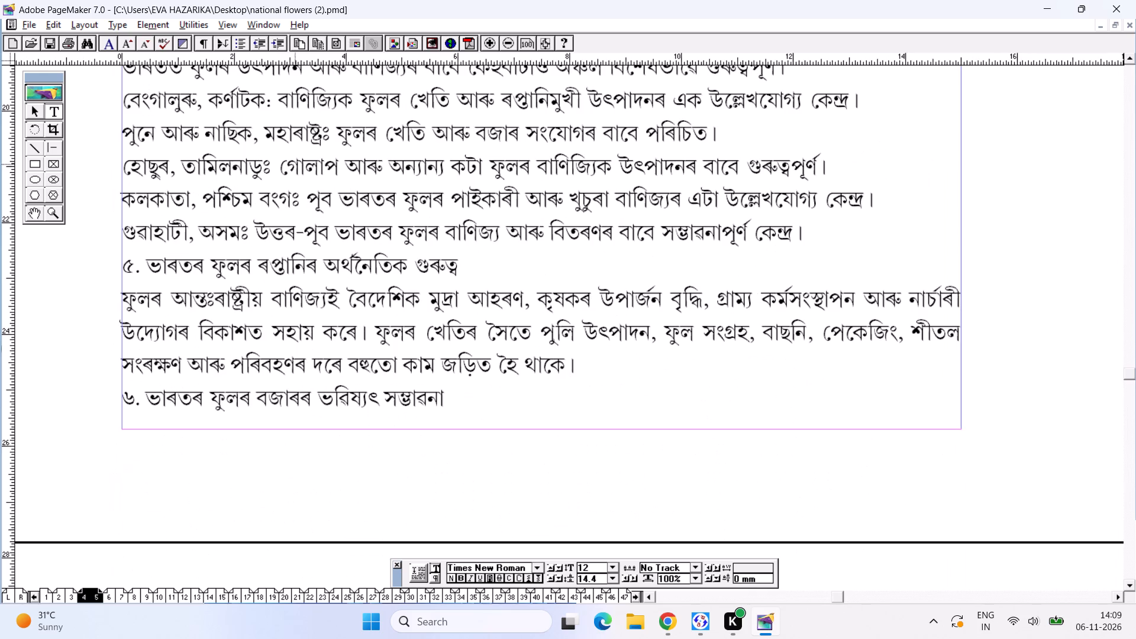
# Review page 5 from its main flowers of Assam back up to the Floriculture and Economic Prospects in Assam heading and the page top.
pyautogui.keyDown('alt'); pyautogui.moveTo(656, 208); pyautogui.dragTo(408, 444); pyautogui.keyUp('alt')
pyautogui.keyDown('alt'); pyautogui.moveTo(622, 256); pyautogui.dragTo(323, 401); pyautogui.keyUp('alt')
pyautogui.keyDown('alt'); pyautogui.moveTo(707, 251); pyautogui.dragTo(224, 343); pyautogui.keyUp('alt')
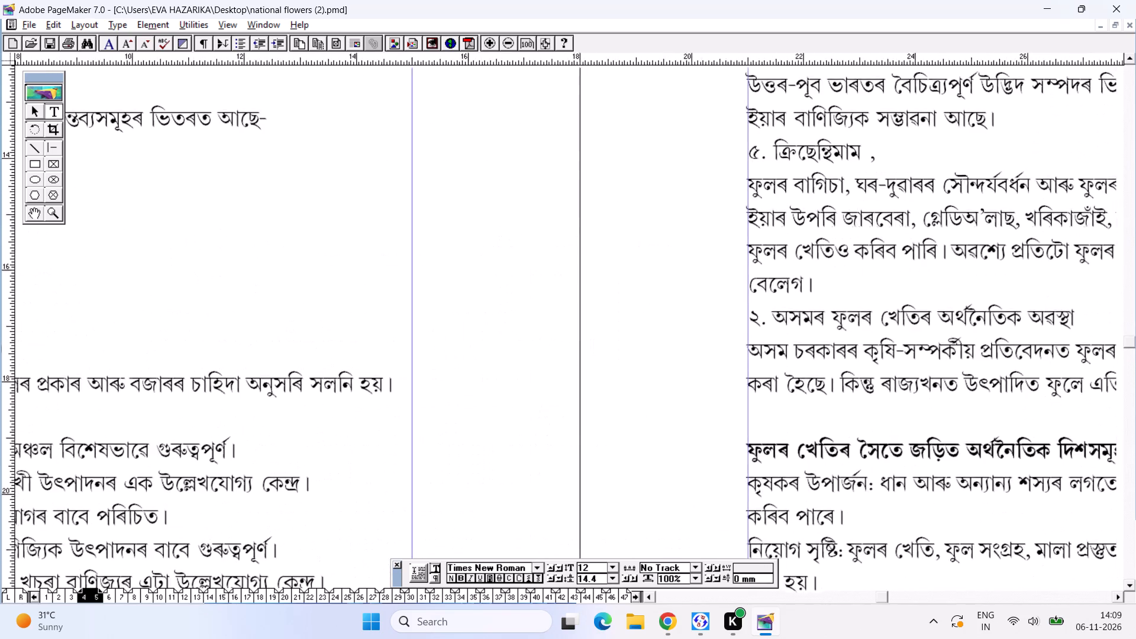
pyautogui.keyDown('alt'); pyautogui.moveTo(224, 343); pyautogui.dragTo(223, 344); pyautogui.keyUp('alt')
pyautogui.keyDown('alt'); pyautogui.moveTo(567, 229); pyautogui.dragTo(474, 395); pyautogui.keyUp('alt')
pyautogui.keyDown('alt'); pyautogui.moveTo(411, 251); pyautogui.dragTo(398, 444); pyautogui.keyUp('alt')
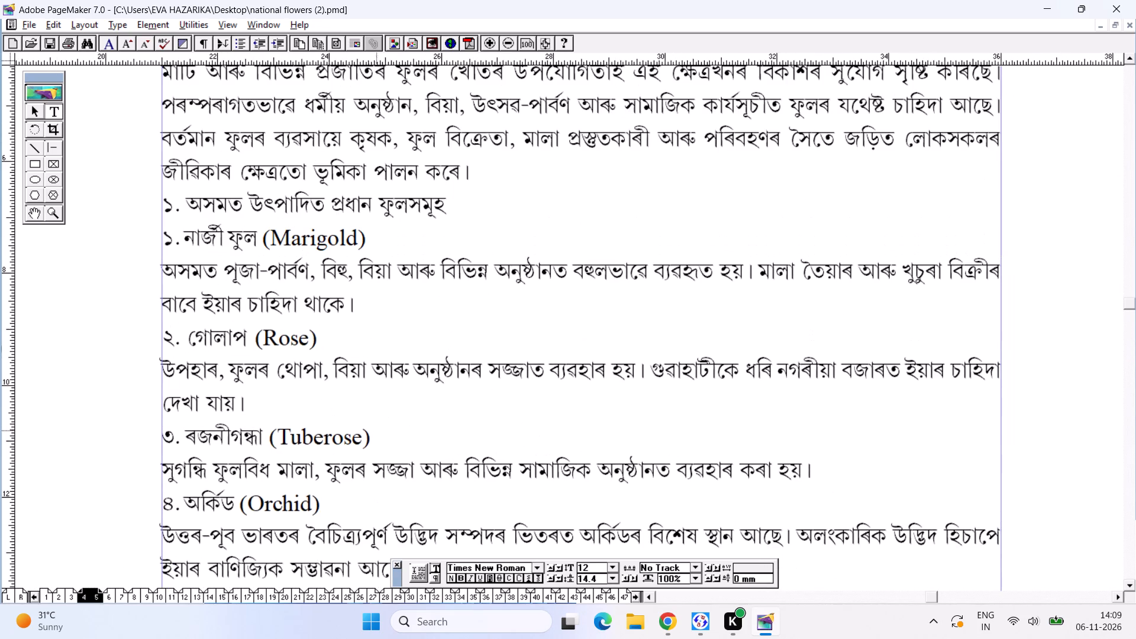
pyautogui.keyDown('alt'); pyautogui.moveTo(367, 390); pyautogui.dragTo(348, 514); pyautogui.keyUp('alt')
pyautogui.keyDown('alt'); pyautogui.moveTo(385, 360); pyautogui.dragTo(369, 521); pyautogui.keyUp('alt')
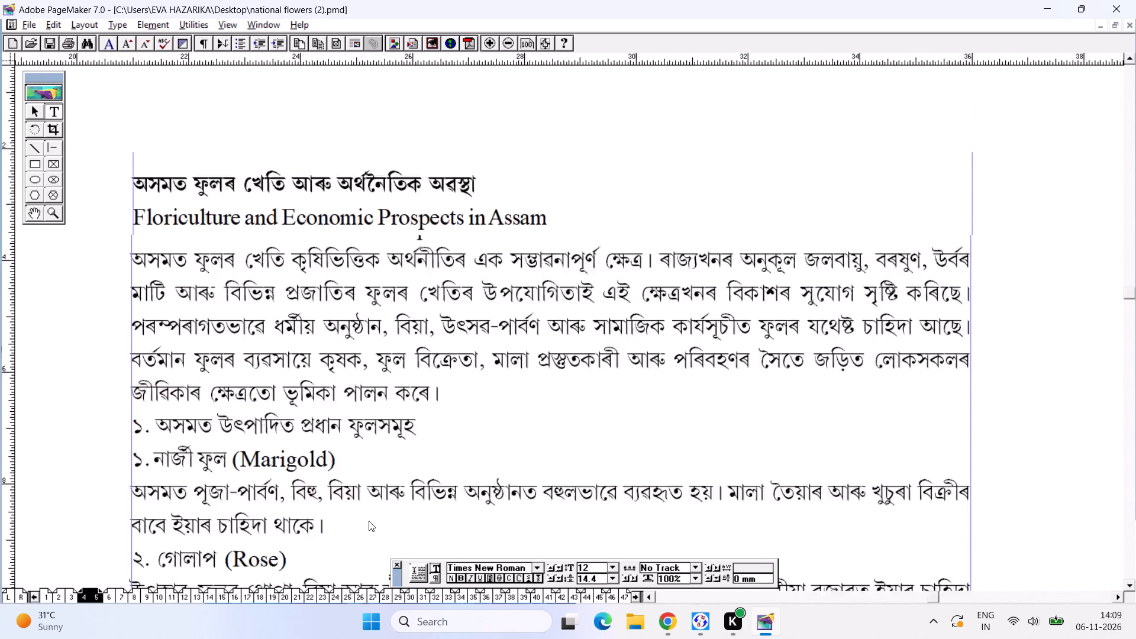
pyautogui.keyDown('alt'); pyautogui.moveTo(321, 450); pyautogui.dragTo(301, 393); pyautogui.keyUp('alt')
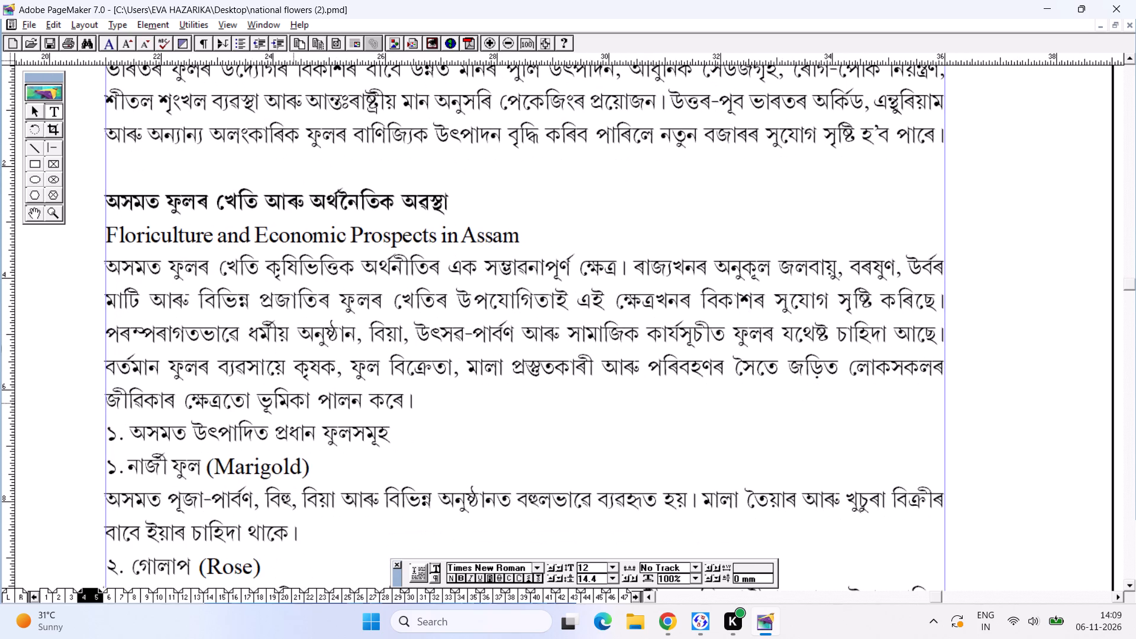
pyautogui.keyDown('alt'); pyautogui.moveTo(272, 410); pyautogui.dragTo(311, 436); pyautogui.keyUp('alt')
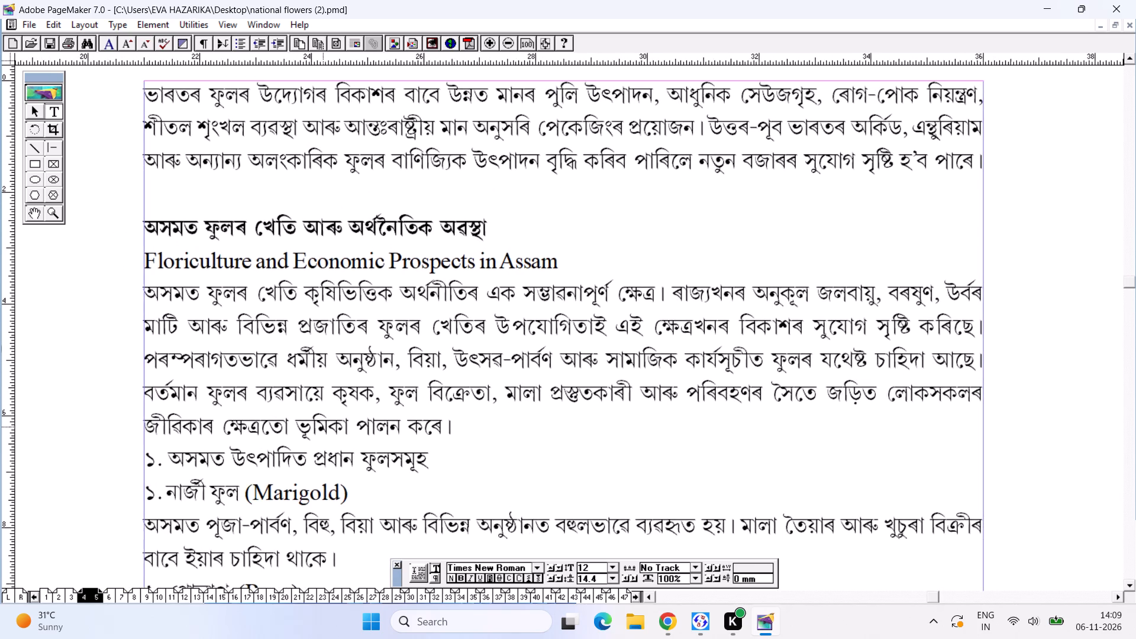
# Glance over pages 6–7, and read page 9's interesting flower facts from Heliotropism to section 6 at a readable size.
pyautogui.hotkey('ctrl', '0')
pyautogui.click(113, 595)
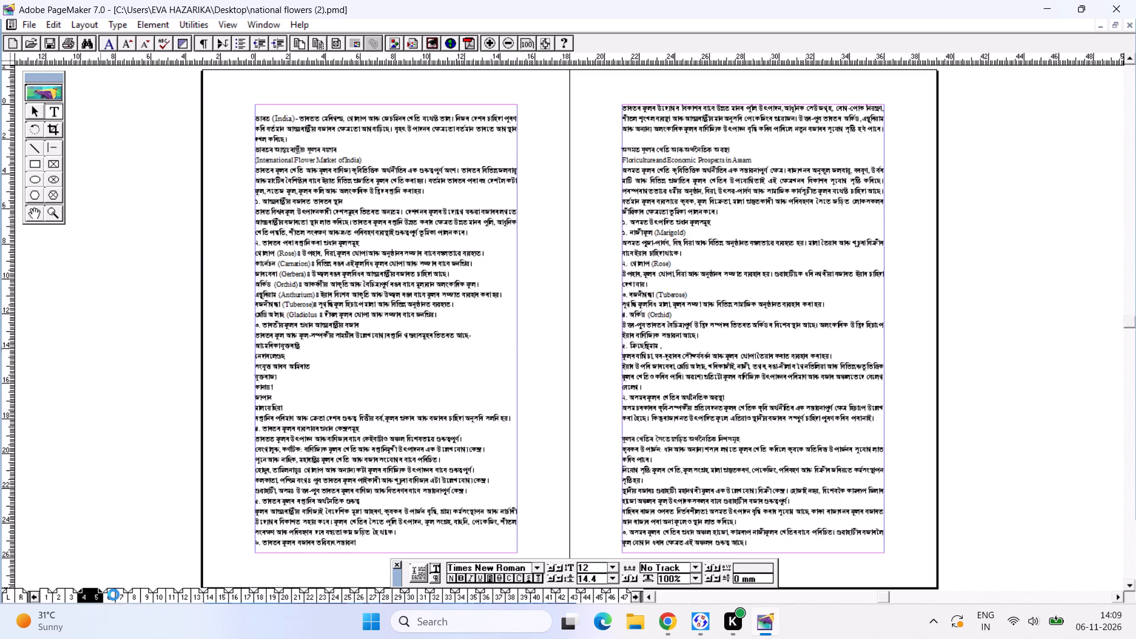
pyautogui.click(145, 592)
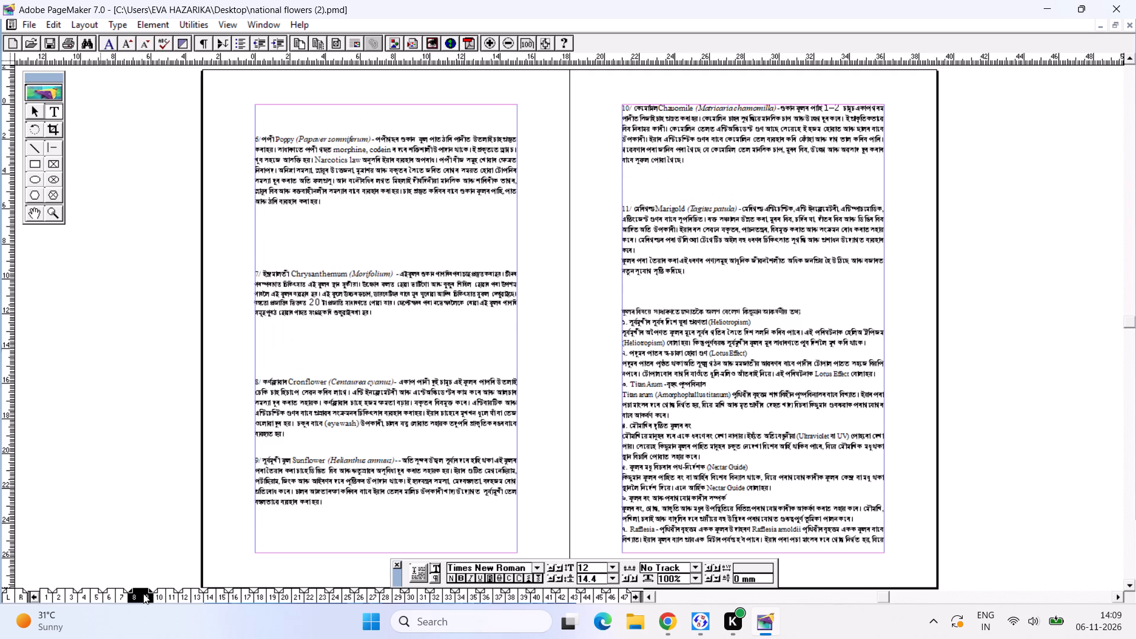
pyautogui.hotkey('ctrl', '2')
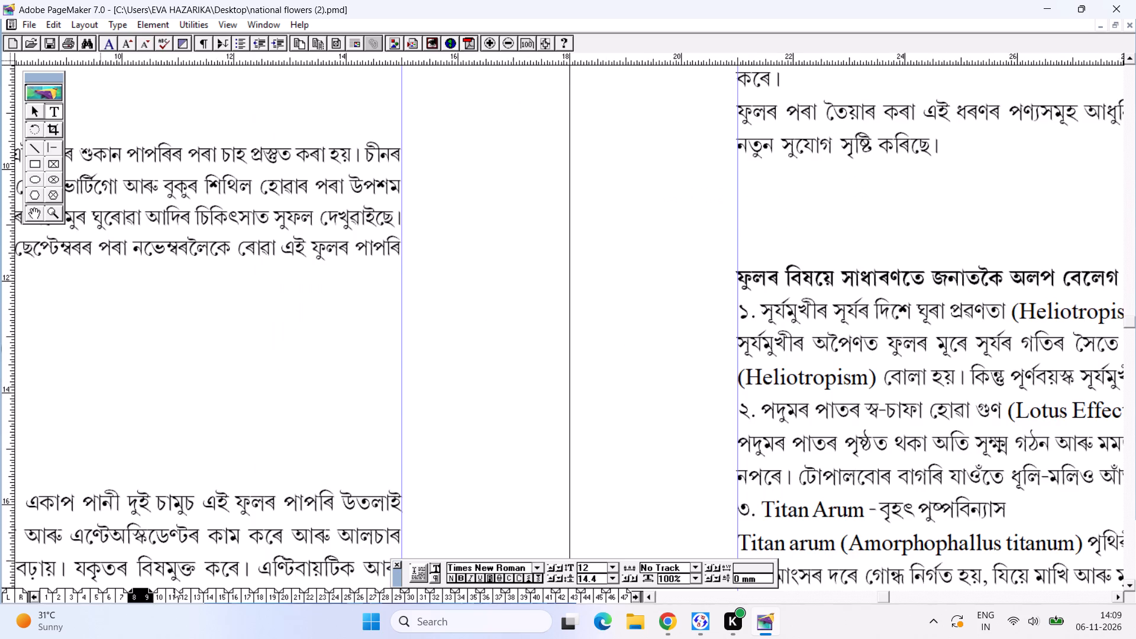
pyautogui.keyDown('alt'); pyautogui.moveTo(630, 473); pyautogui.dragTo(257, 329); pyautogui.keyUp('alt')
pyautogui.keyDown('alt'); pyautogui.moveTo(415, 322); pyautogui.dragTo(335, 339); pyautogui.keyUp('alt')
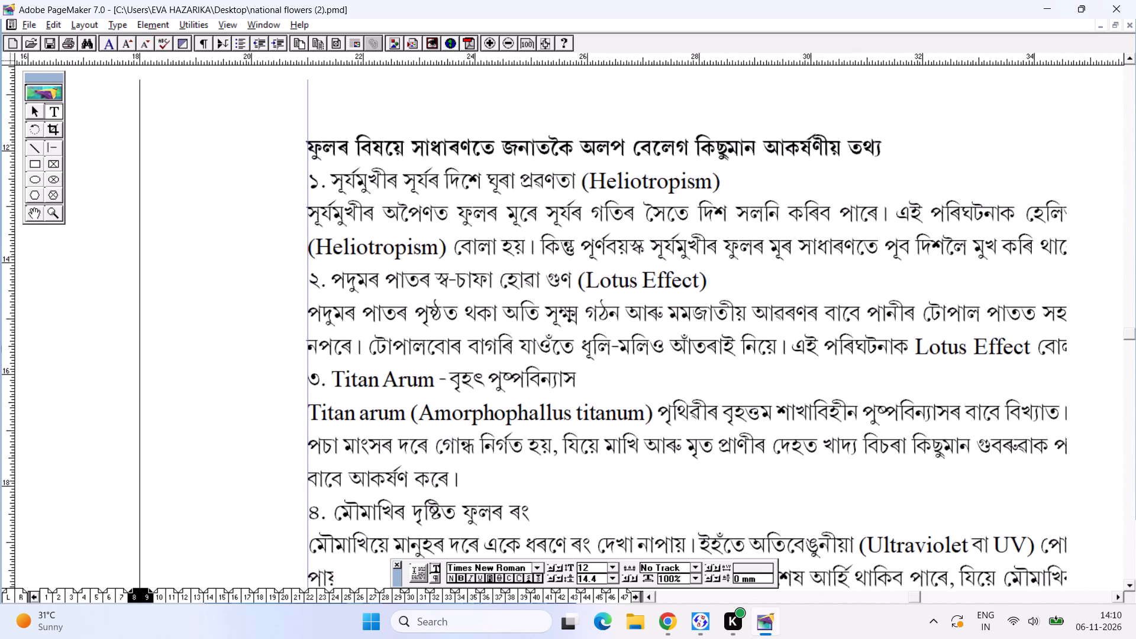
pyautogui.keyDown('alt'); pyautogui.moveTo(265, 331); pyautogui.dragTo(244, 322); pyautogui.keyUp('alt')
pyautogui.keyDown('alt'); pyautogui.moveTo(448, 325); pyautogui.dragTo(415, 325); pyautogui.keyUp('alt')
pyautogui.keyDown('alt'); pyautogui.click(430, 321); pyautogui.keyUp('alt')
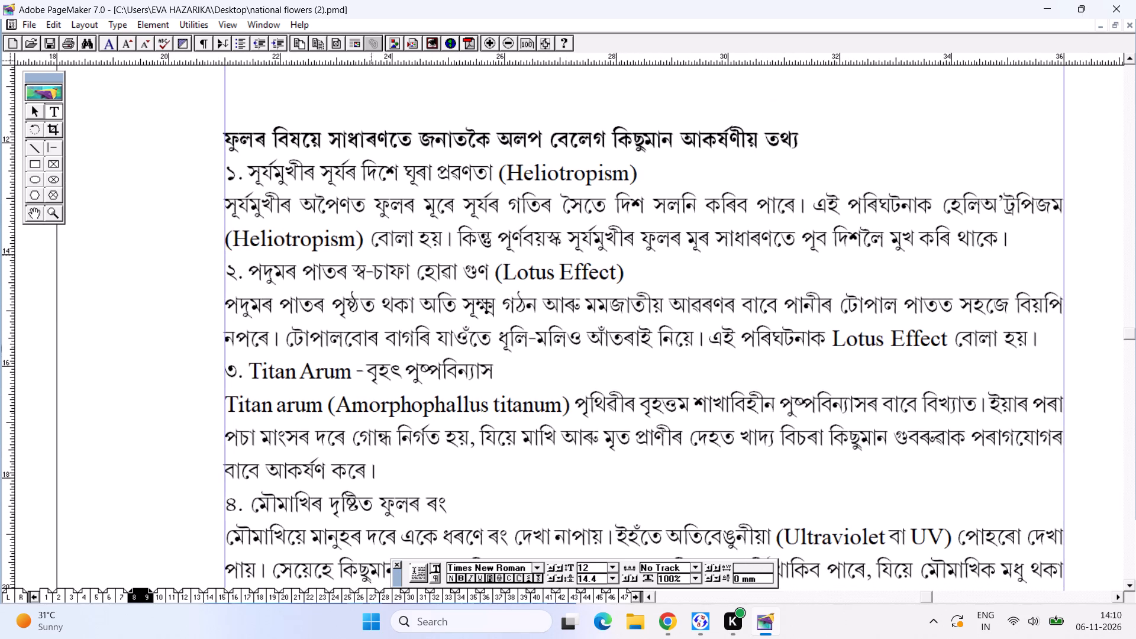
pyautogui.click(368, 241)
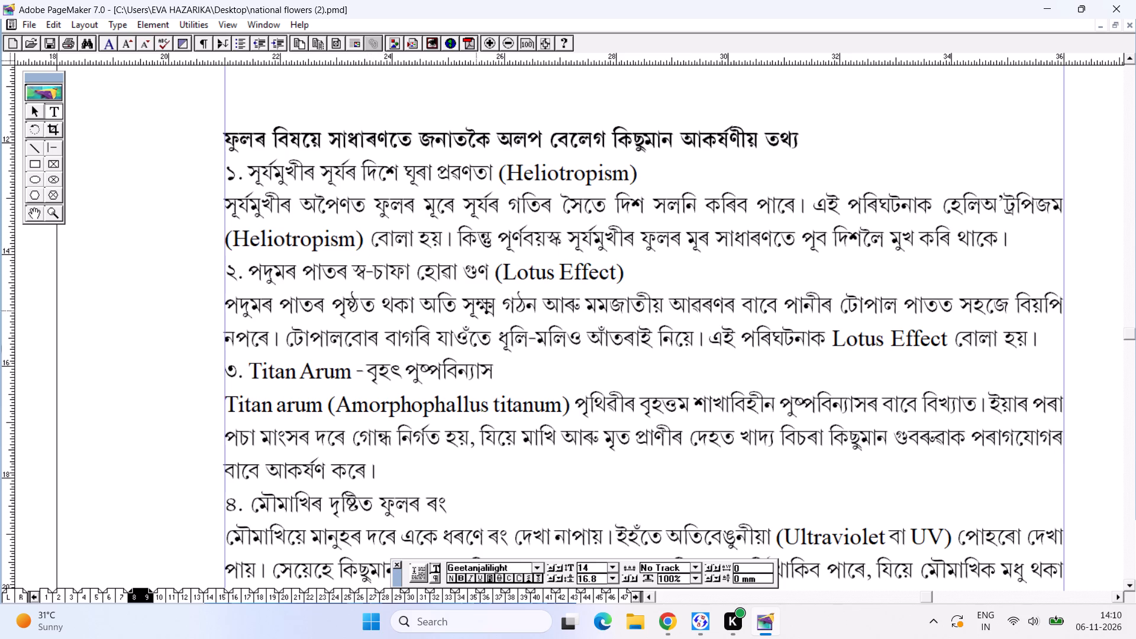
pyautogui.keyDown('alt'); pyautogui.moveTo(408, 401); pyautogui.dragTo(340, 96); pyautogui.keyUp('alt')
pyautogui.keyDown('alt'); pyautogui.moveTo(359, 343); pyautogui.dragTo(374, 202); pyautogui.keyUp('alt')
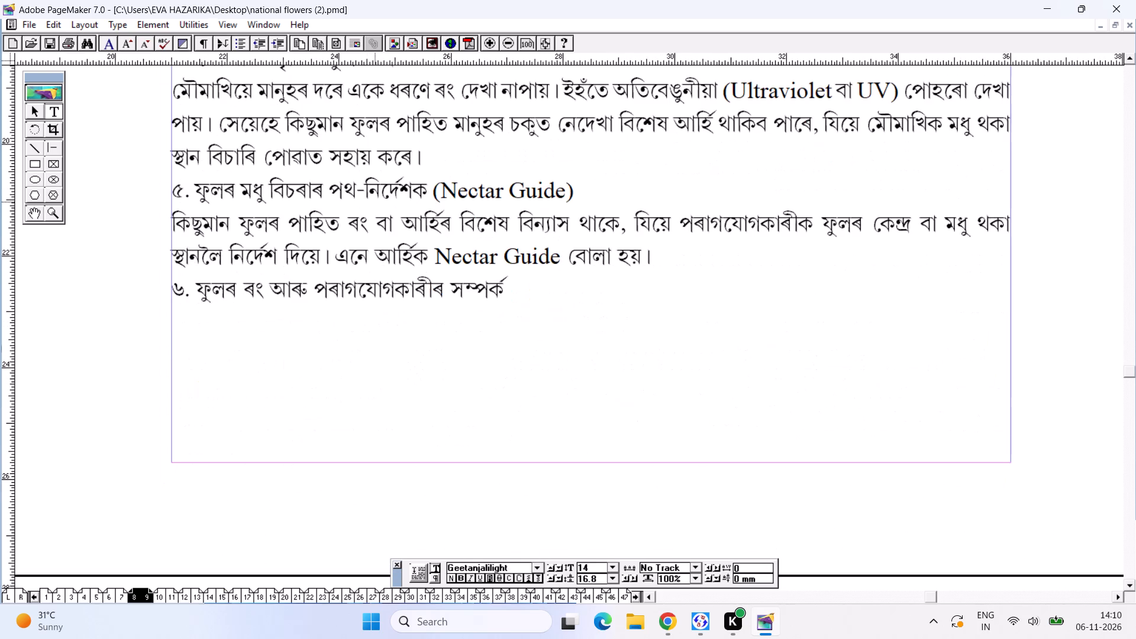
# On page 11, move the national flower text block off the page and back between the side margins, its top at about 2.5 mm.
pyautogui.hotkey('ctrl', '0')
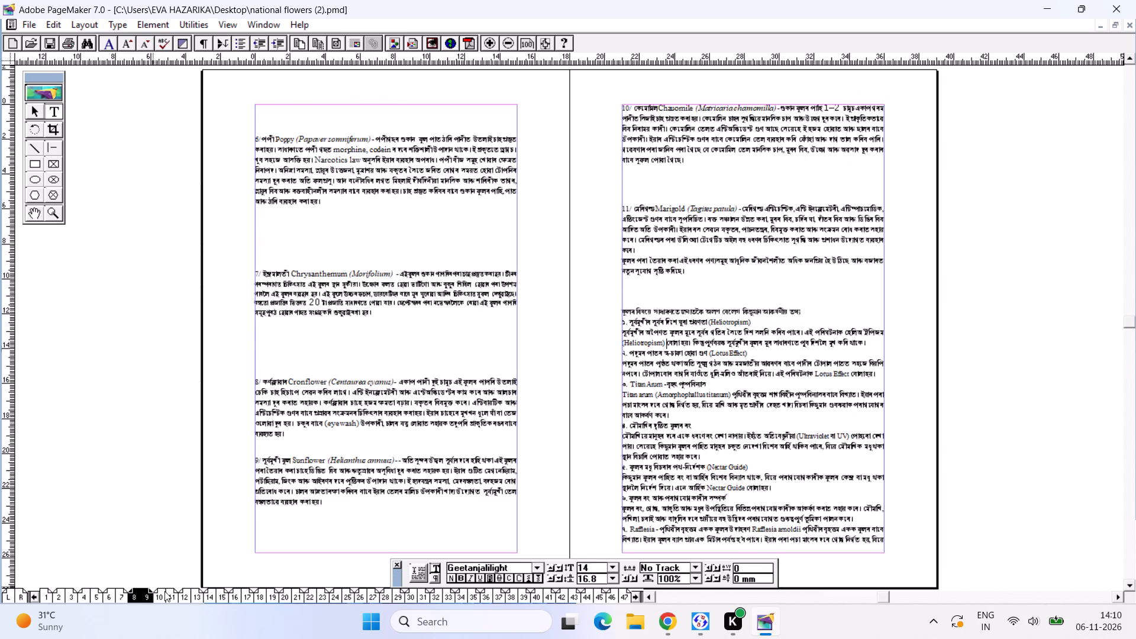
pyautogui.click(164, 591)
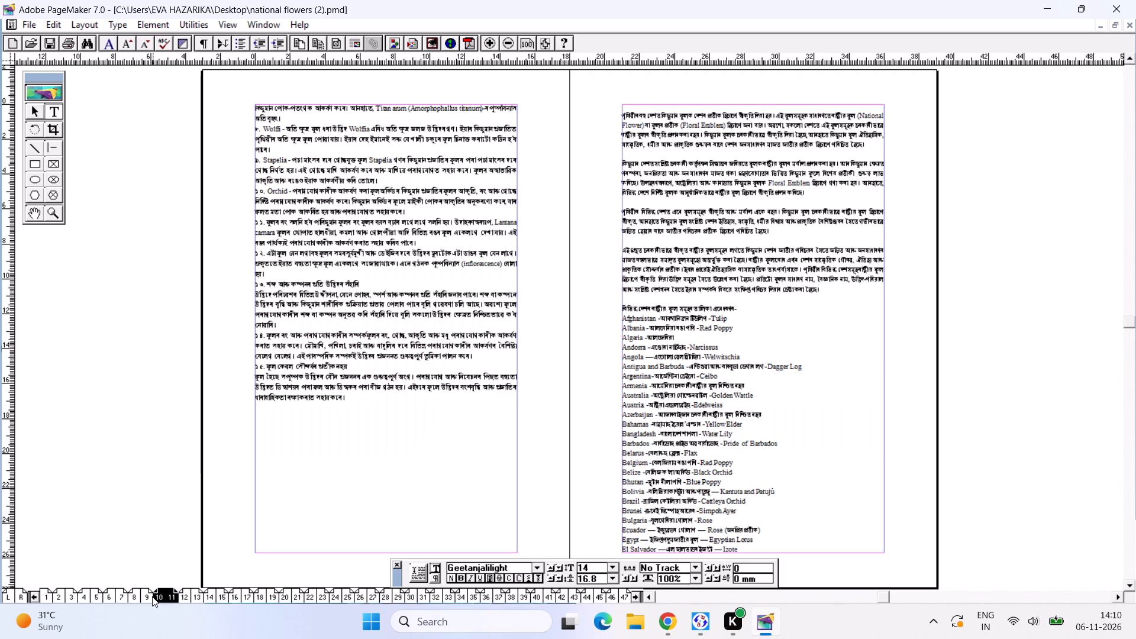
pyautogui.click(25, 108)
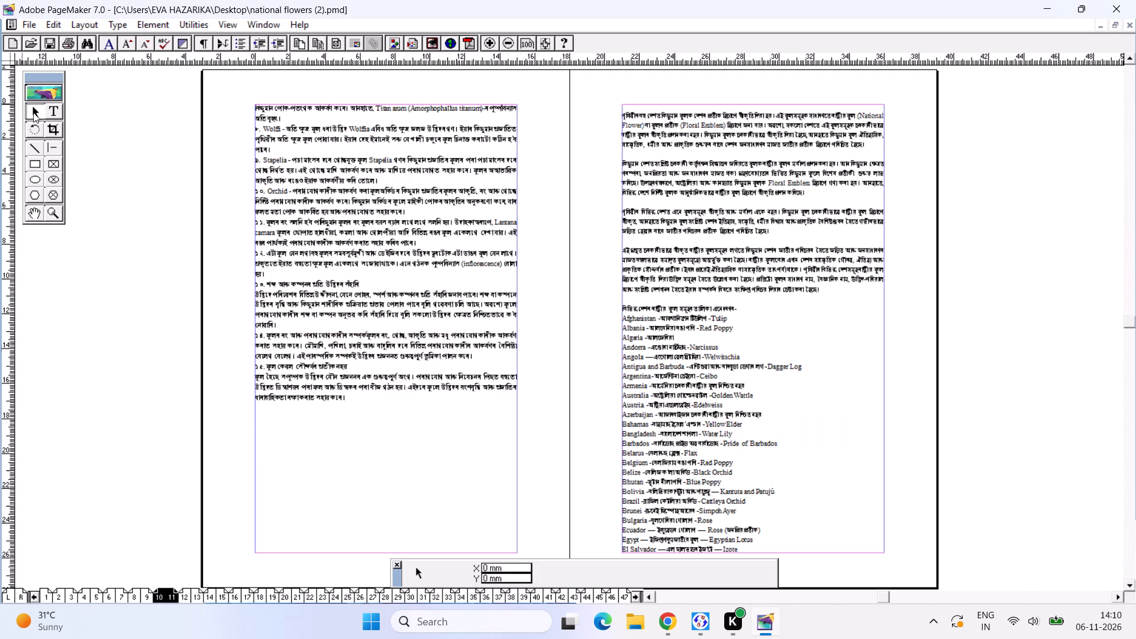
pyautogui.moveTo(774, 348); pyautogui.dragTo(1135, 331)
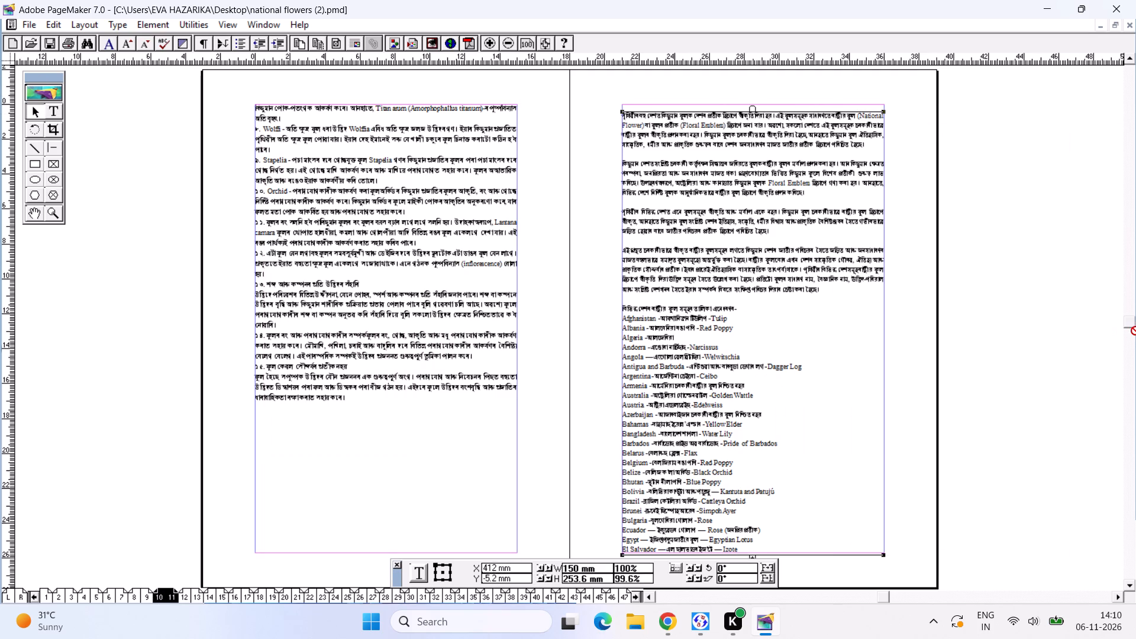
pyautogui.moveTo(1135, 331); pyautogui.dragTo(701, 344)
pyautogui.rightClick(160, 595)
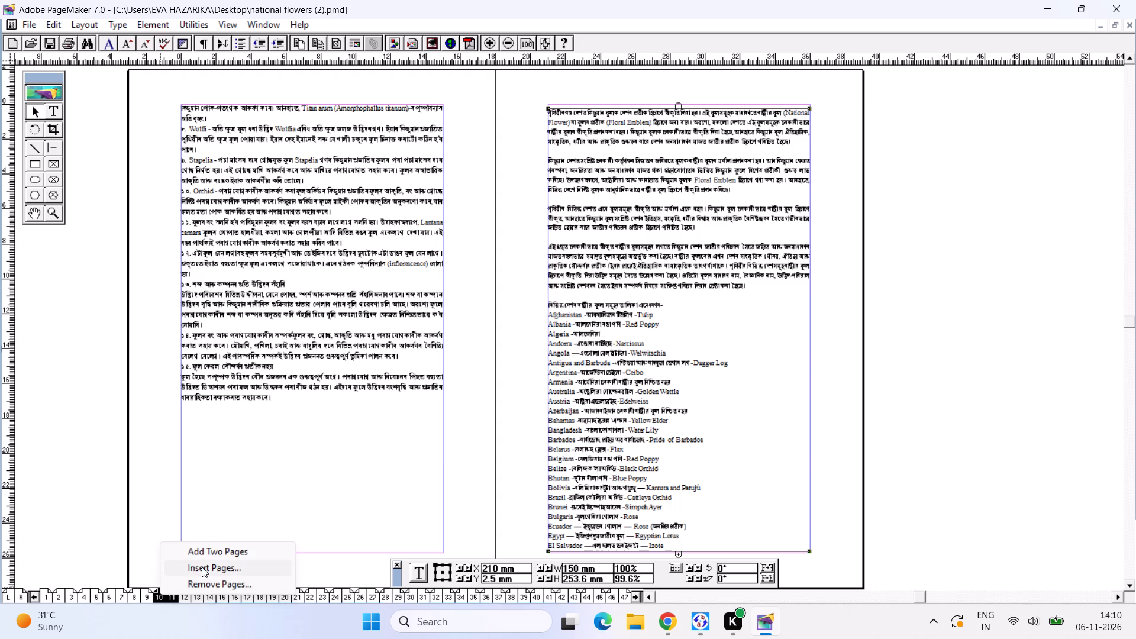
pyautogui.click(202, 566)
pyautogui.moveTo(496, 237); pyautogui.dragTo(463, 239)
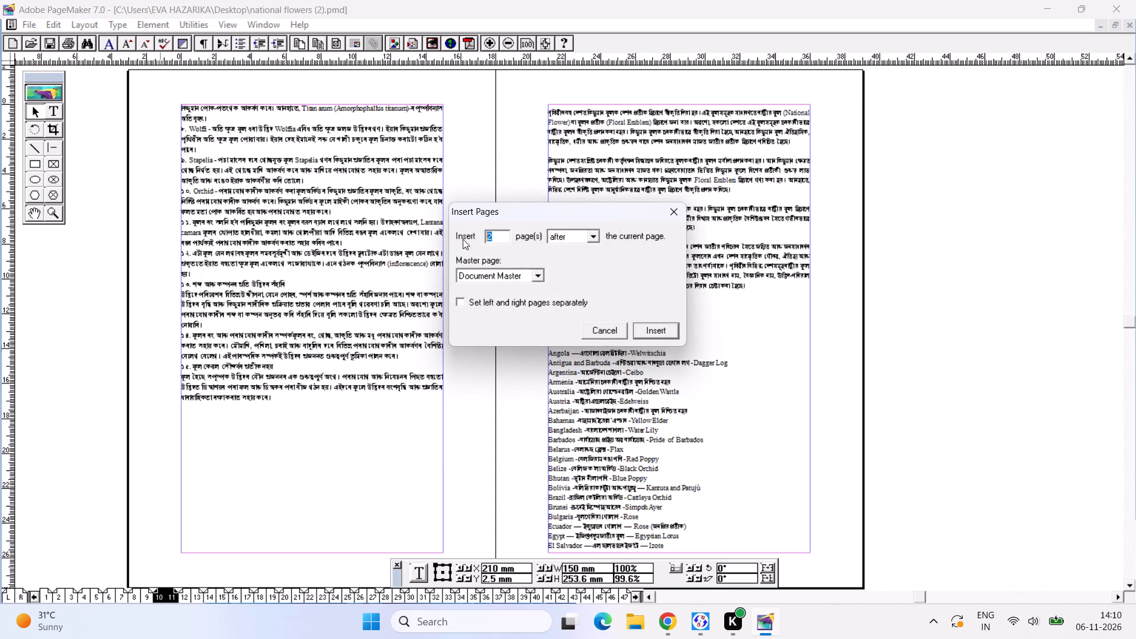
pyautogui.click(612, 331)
# Move page 11's national flower text block onto the pasteboard and back between the side margins, with its top at about 5.8 mm.
pyautogui.moveTo(605, 326); pyautogui.dragTo(925, 325)
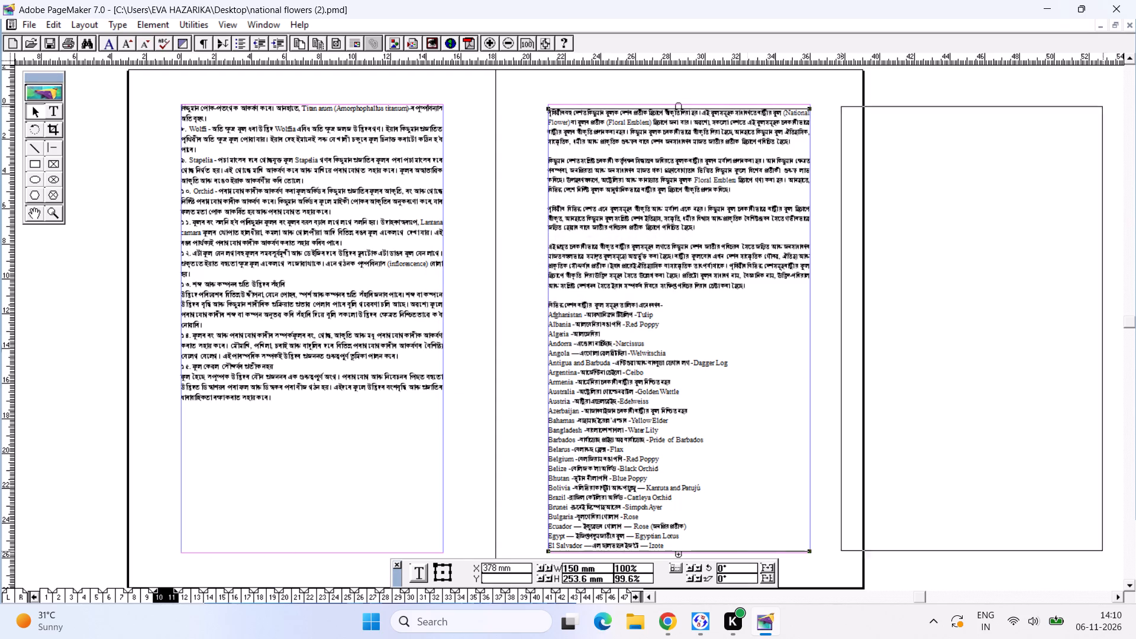
pyautogui.moveTo(925, 325); pyautogui.dragTo(963, 360)
pyautogui.moveTo(1037, 338); pyautogui.dragTo(979, 340)
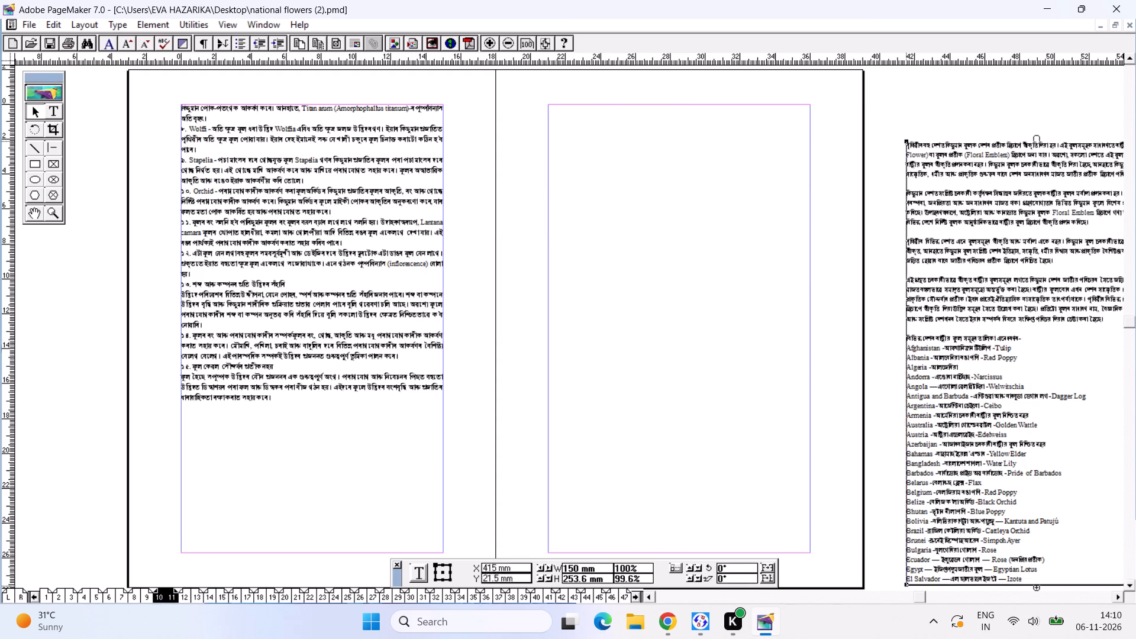
pyautogui.moveTo(979, 340); pyautogui.dragTo(680, 310)
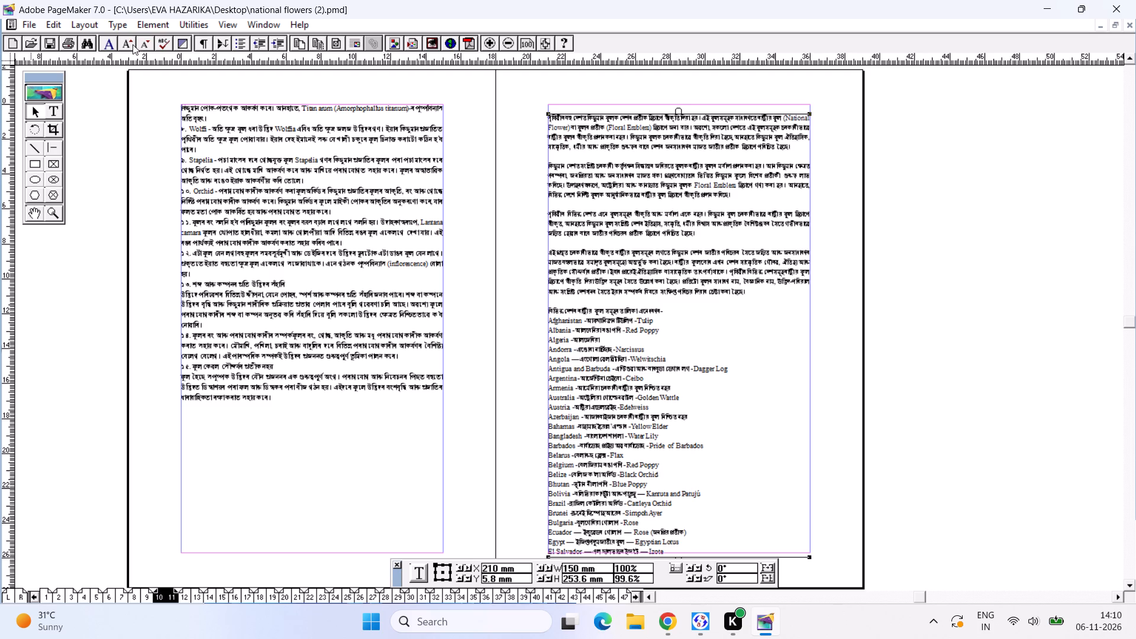
# Insert 20 blank lines before page 11's opening paragraph to push the national flower text to page 12, and check pages 12–13 and 10–11.
pyautogui.click(44, 108)
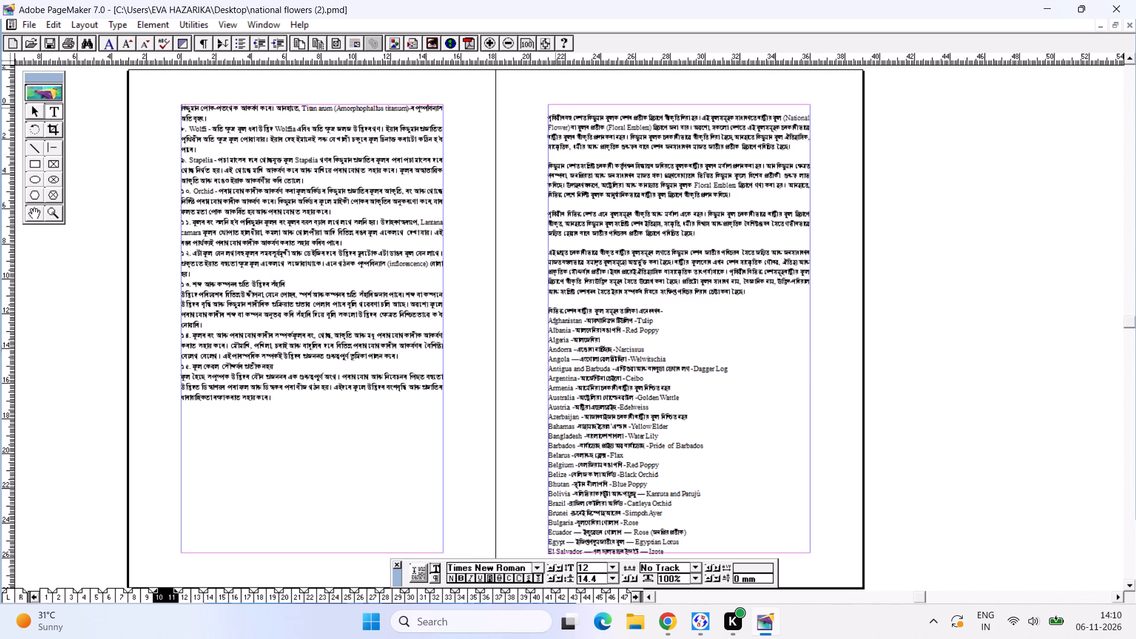
pyautogui.click(554, 107)
pyautogui.click(548, 114)
pyautogui.press('Return')
pyautogui.press('Return')
pyautogui.press('Return')
pyautogui.press('Return')
pyautogui.press('Return')
pyautogui.press('Return')
pyautogui.press('Return')
pyautogui.press('Return')
pyautogui.press('Return')
pyautogui.press('Return')
pyautogui.press('Return')
pyautogui.press('Return')
pyautogui.press('Return')
pyautogui.press('Return')
pyautogui.press('Return')
pyautogui.press('Return')
pyautogui.press('Return')
pyautogui.press('Return')
pyautogui.press('Return')
pyautogui.press('Return')
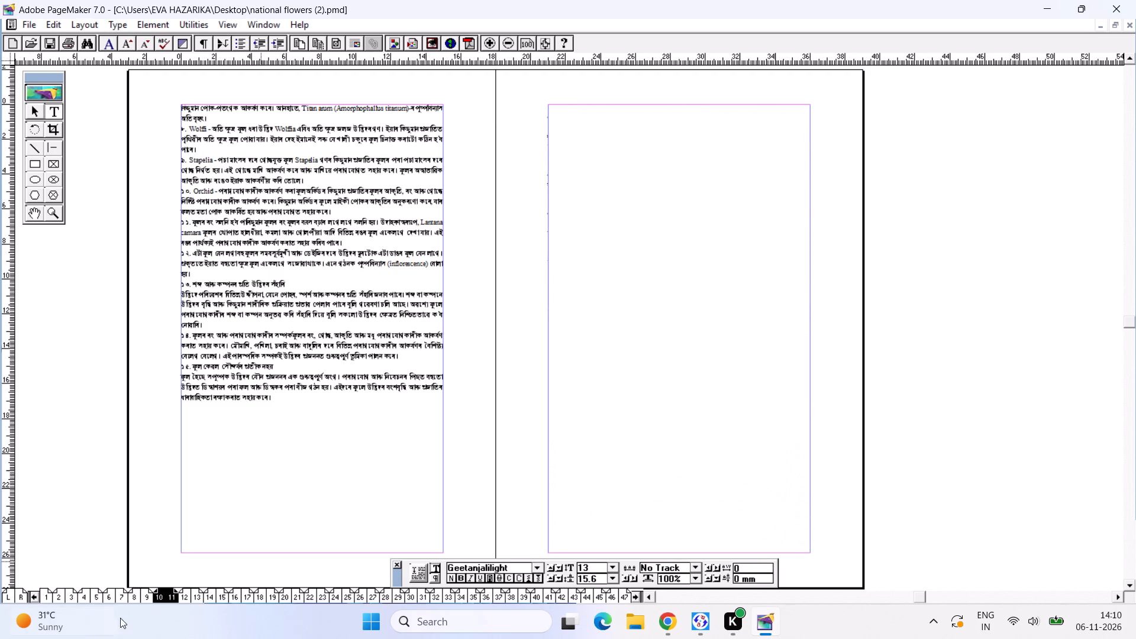
pyautogui.click(189, 599)
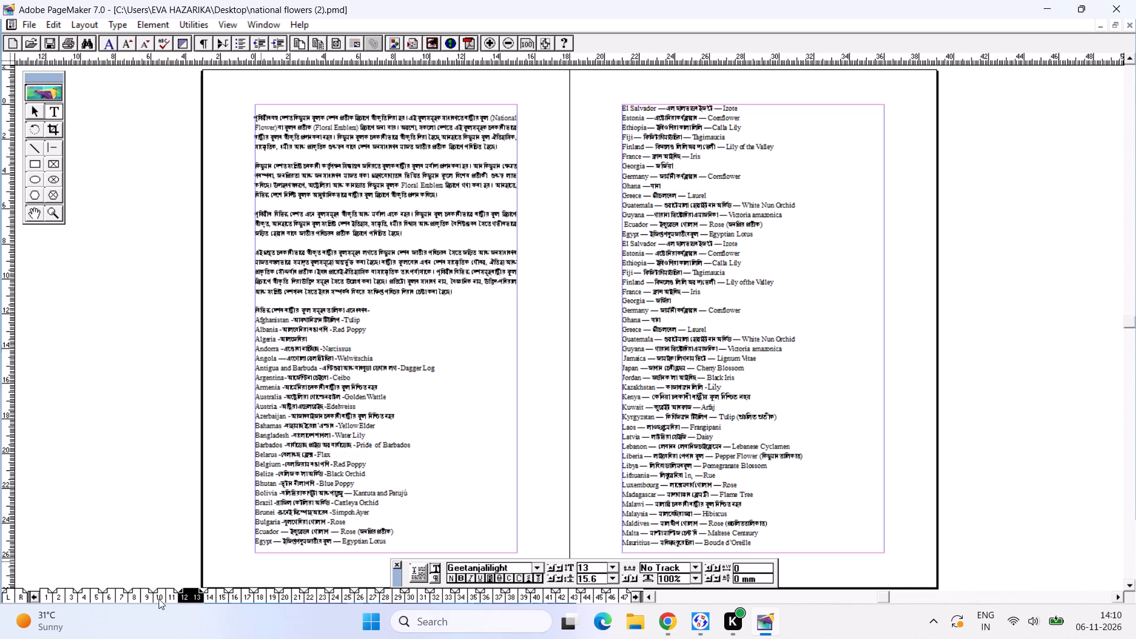
pyautogui.click(163, 595)
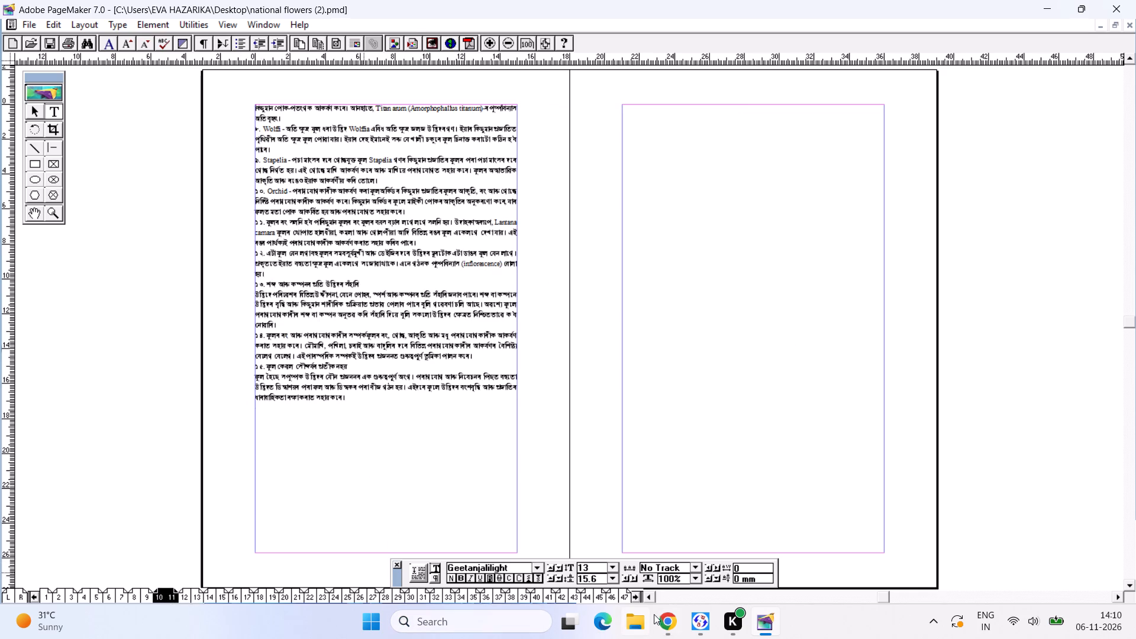
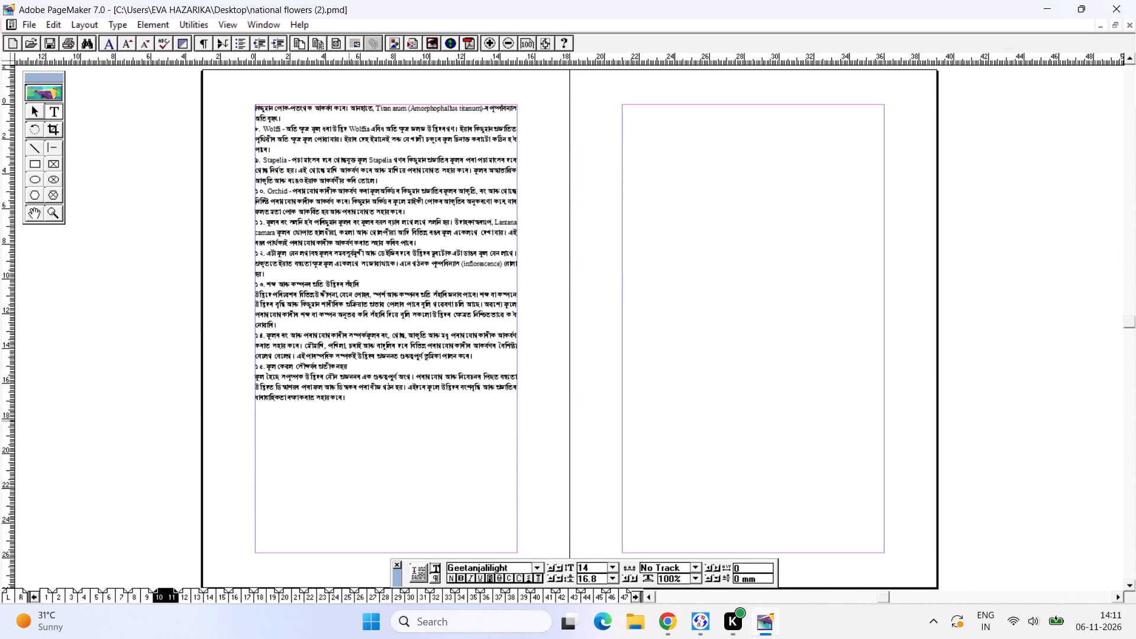
# Paste the copied English text on little-known flower facts below section ১৫ on page 10, leaving a blank line between them.
pyautogui.press('Return')
pyautogui.press('Return')
pyautogui.hotkey('ctrl', 'v')
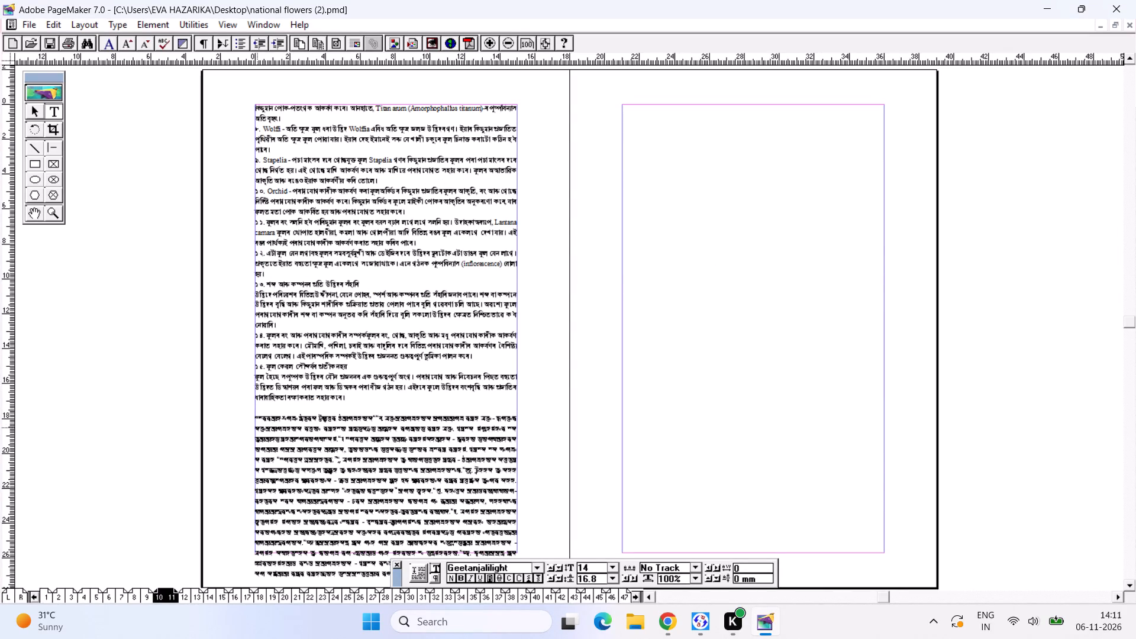
# Set the font of the pasted flower facts on page 10 to Times New Roman.
pyautogui.moveTo(254, 418); pyautogui.dragTo(431, 597)
pyautogui.hotkey('ctrl', '0')
pyautogui.hotkey('ctrl', 't')
pyautogui.hotkey('ctrl', 't')
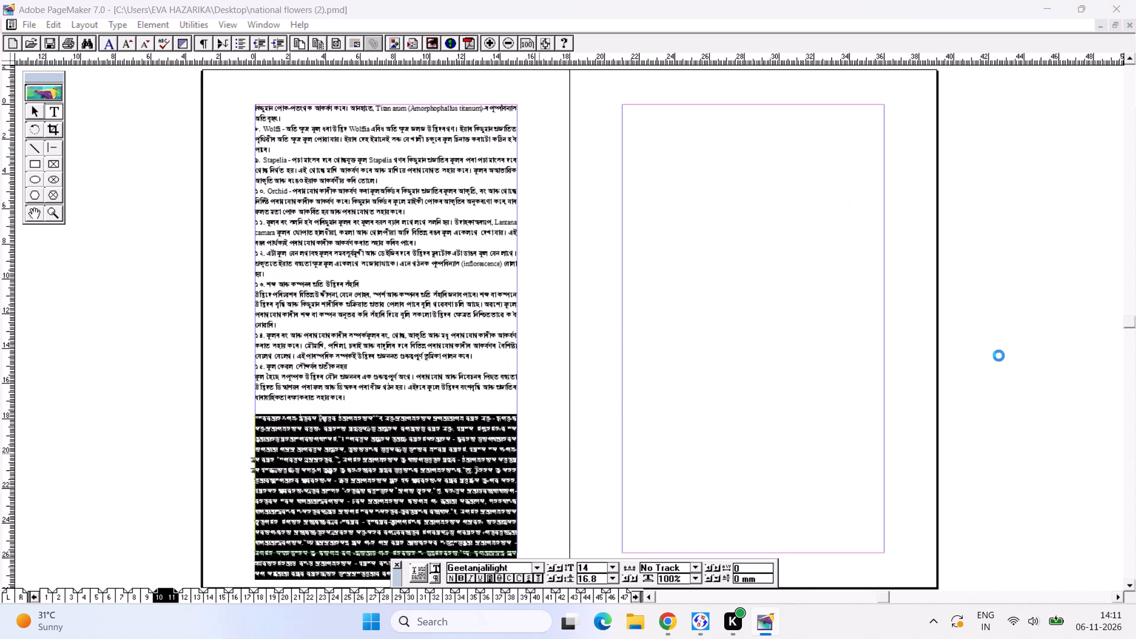
pyautogui.hotkey('ctrl', 't')
pyautogui.hotkey('ctrl', 't')
pyautogui.hotkey('ctrl', 't')
pyautogui.hotkey('ctrl', 't')
pyautogui.hotkey('ctrl', 't')
pyautogui.hotkey('ctrl', 't')
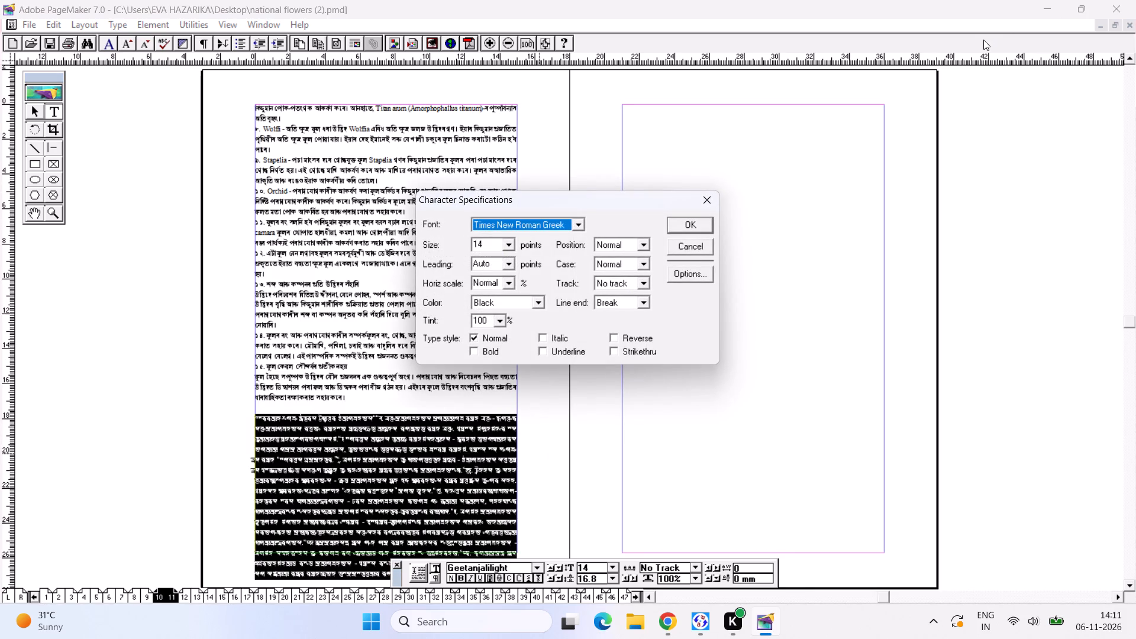
pyautogui.hotkey('ctrl', 't')
pyautogui.hotkey('ctrl', 't')
pyautogui.hotkey('ctrl', 'Left')
pyautogui.hotkey('ctrl', 'Left')
pyautogui.hotkey('ctrl', 'Left')
pyautogui.hotkey('ctrl', 'Left')
pyautogui.hotkey('ctrl', 'Left')
pyautogui.hotkey('ctrl', 'Left')
pyautogui.hotkey('ctrl', 'Left')
pyautogui.hotkey('ctrl', 'Right')
pyautogui.hotkey('ctrl', 'Return')
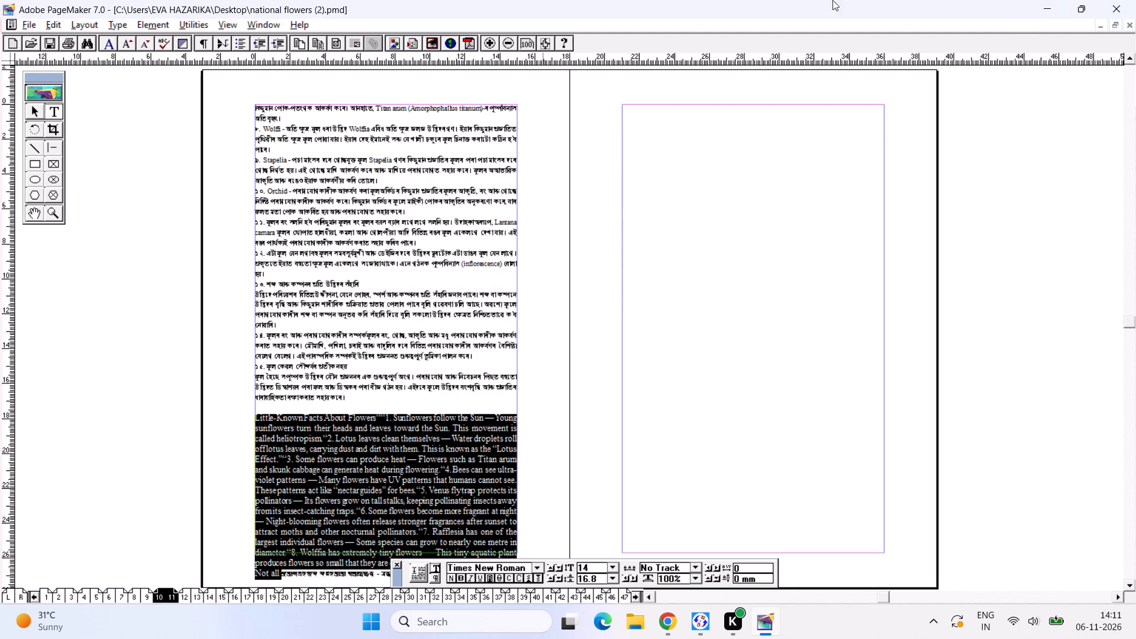
# Shorten page 10's text block so that its lower edge sits on the bottom margin.
pyautogui.keyDown('alt'); pyautogui.moveTo(569, 358); pyautogui.dragTo(576, 88); pyautogui.keyUp('alt')
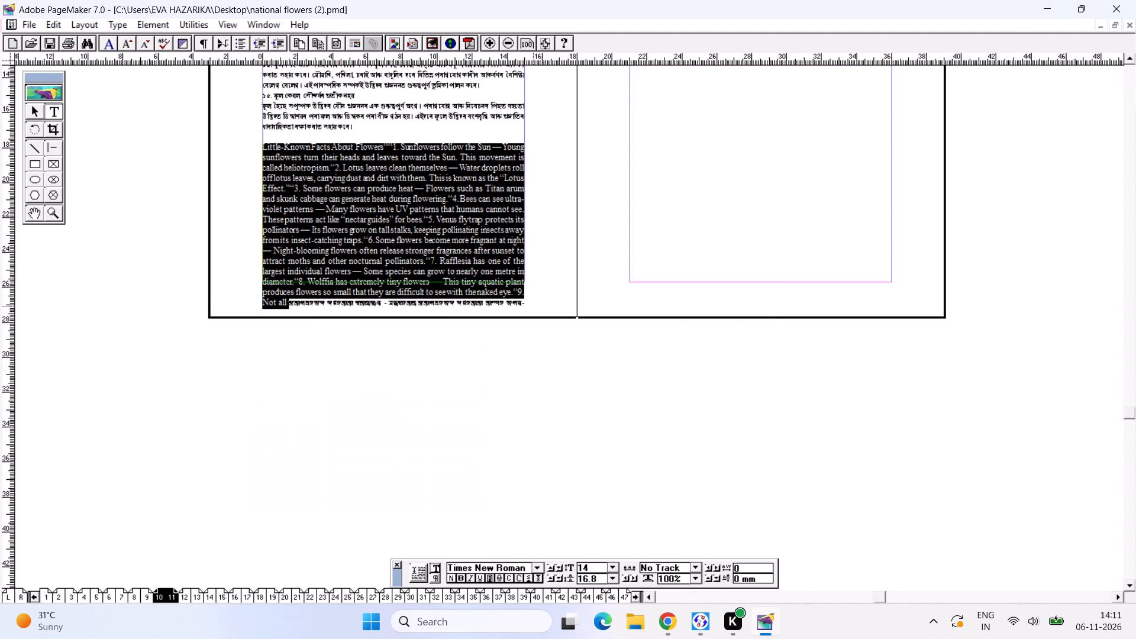
pyautogui.keyDown('shift'); pyautogui.click(532, 306); pyautogui.keyUp('shift')
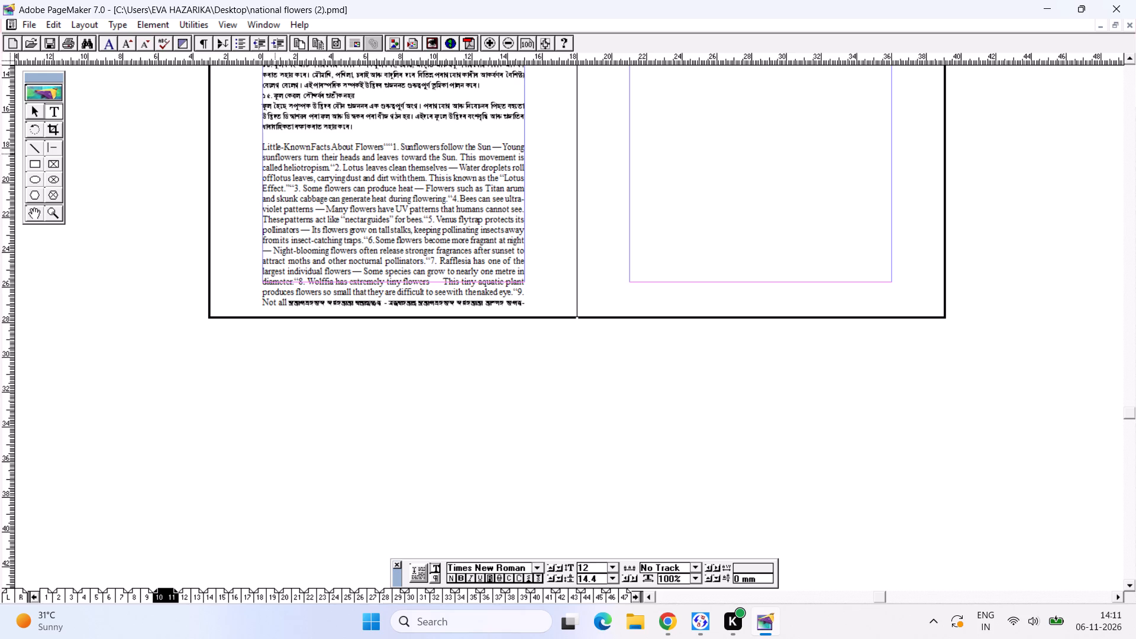
pyautogui.moveTo(262, 146); pyautogui.dragTo(568, 318)
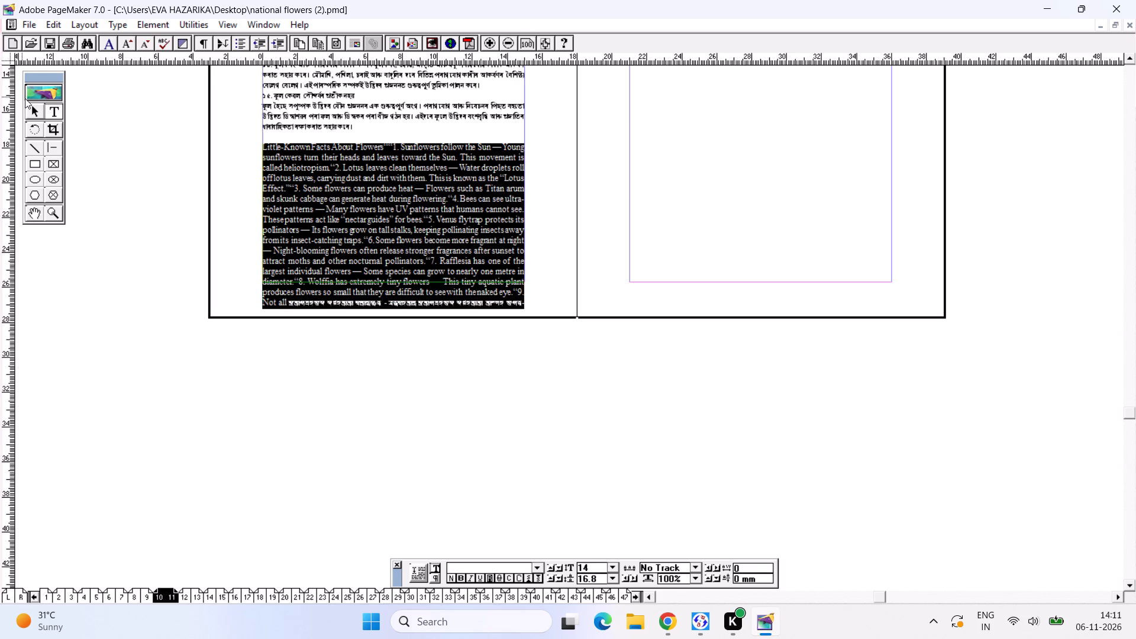
pyautogui.click(28, 109)
pyautogui.click(379, 246)
pyautogui.moveTo(395, 314); pyautogui.dragTo(406, 281)
# Flow the overflow text from page 10 onto page 11 from the top margin, extending the block to hold all of it.
pyautogui.click(398, 282)
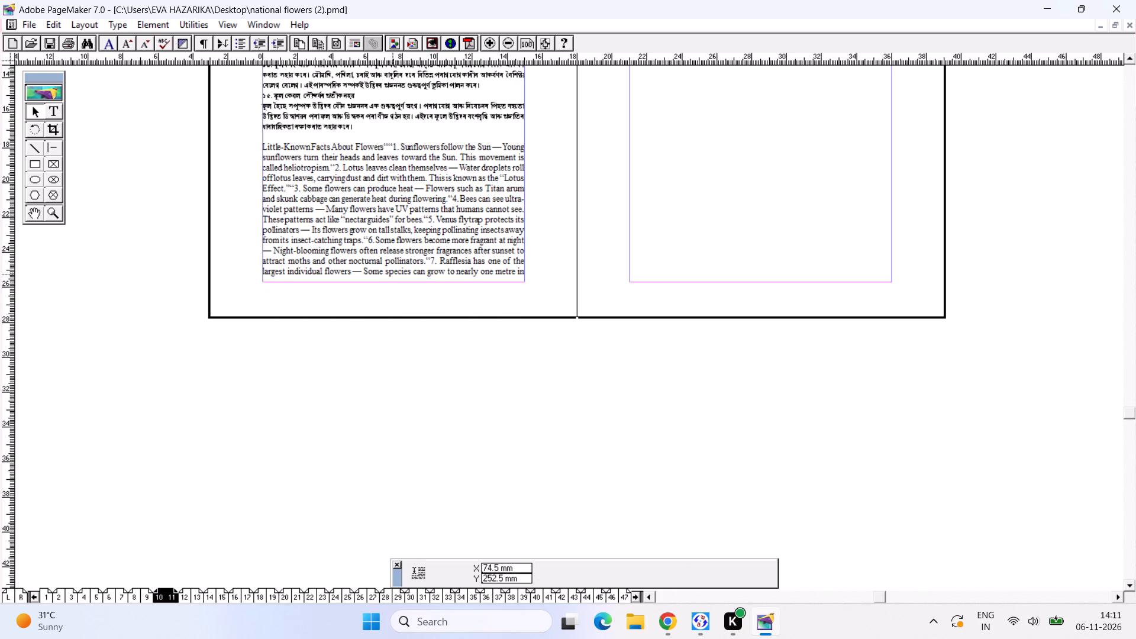
pyautogui.hotkey('ctrl', '0')
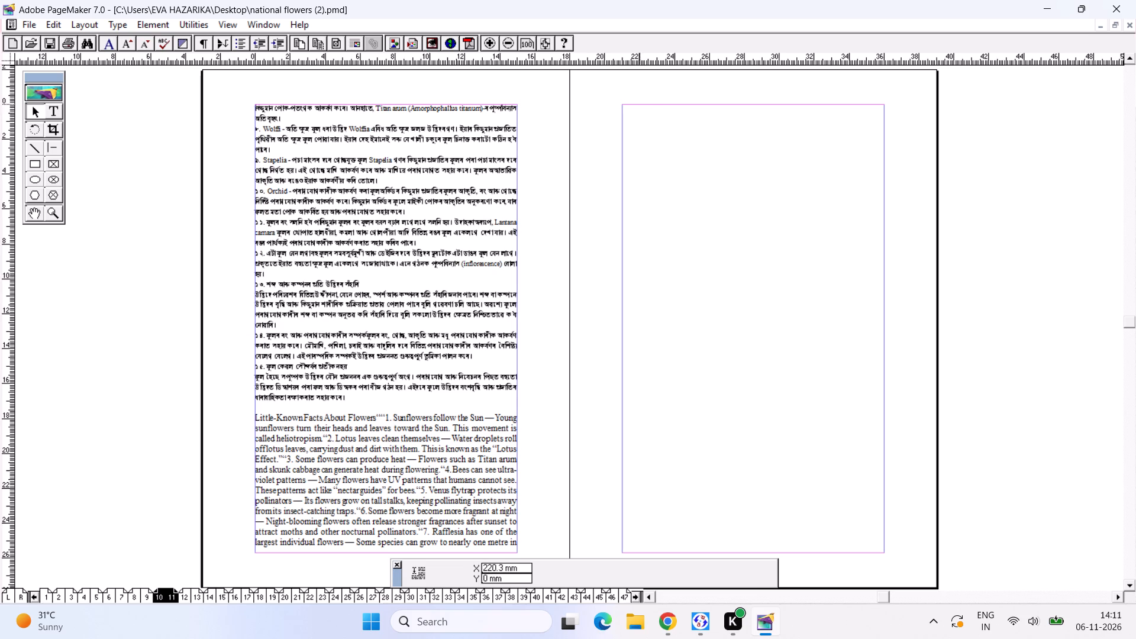
pyautogui.click(639, 104)
pyautogui.moveTo(753, 117); pyautogui.dragTo(745, 183)
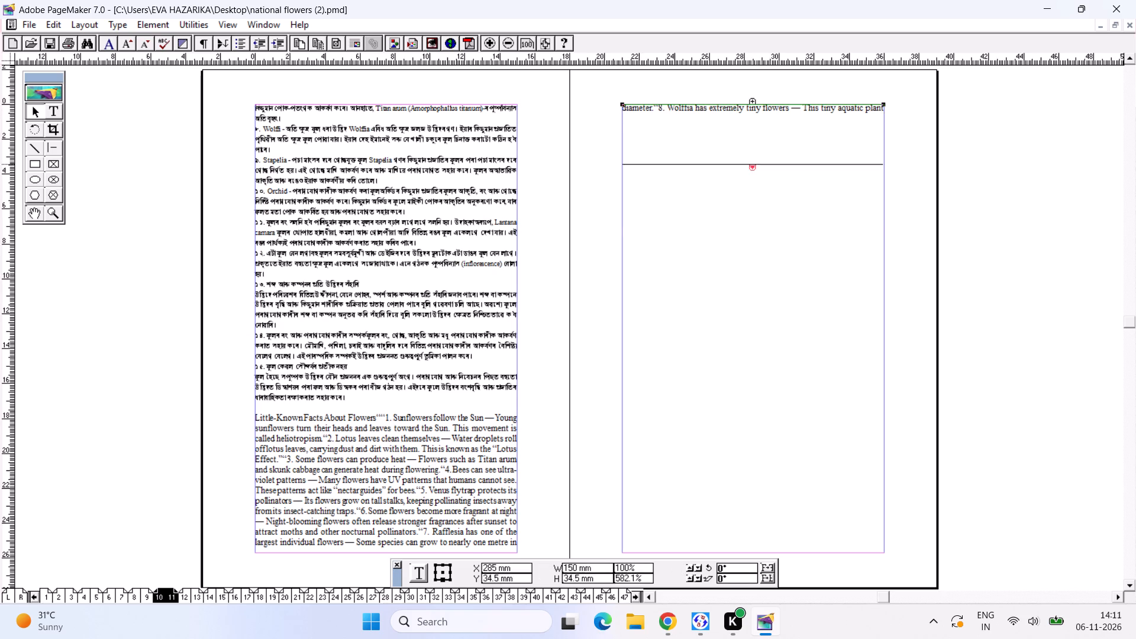
pyautogui.moveTo(745, 183); pyautogui.dragTo(767, 457)
# Set the font of page 11's remaining text after "Not all" to Times New Roman.
pyautogui.moveTo(51, 115); pyautogui.dragTo(58, 113)
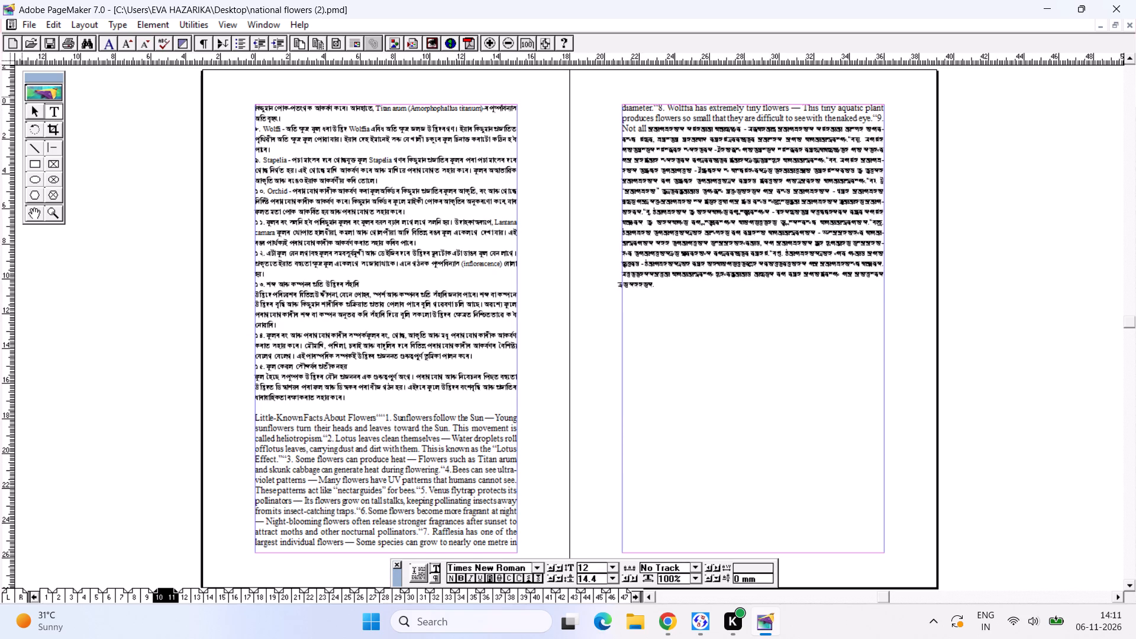
pyautogui.moveTo(646, 131); pyautogui.dragTo(792, 379)
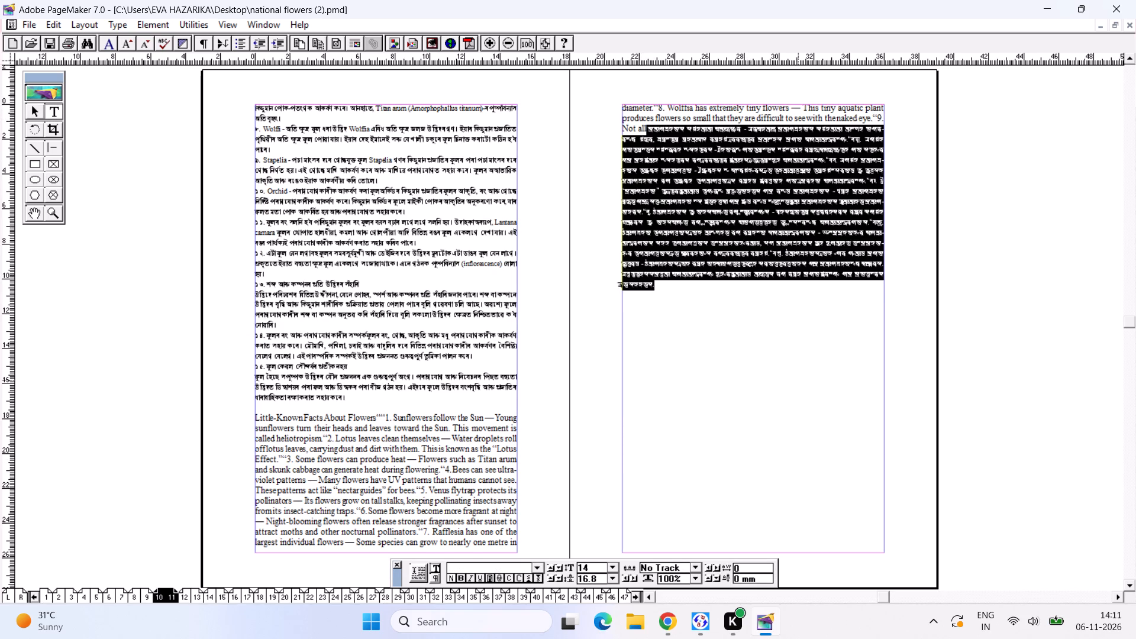
pyautogui.hotkey('ctrl', 't')
pyautogui.hotkey('ctrl', 't')
pyautogui.hotkey('ctrl', 't')
pyautogui.hotkey('ctrl', 't')
pyautogui.hotkey('ctrl', 't')
pyautogui.hotkey('ctrl', 'Left')
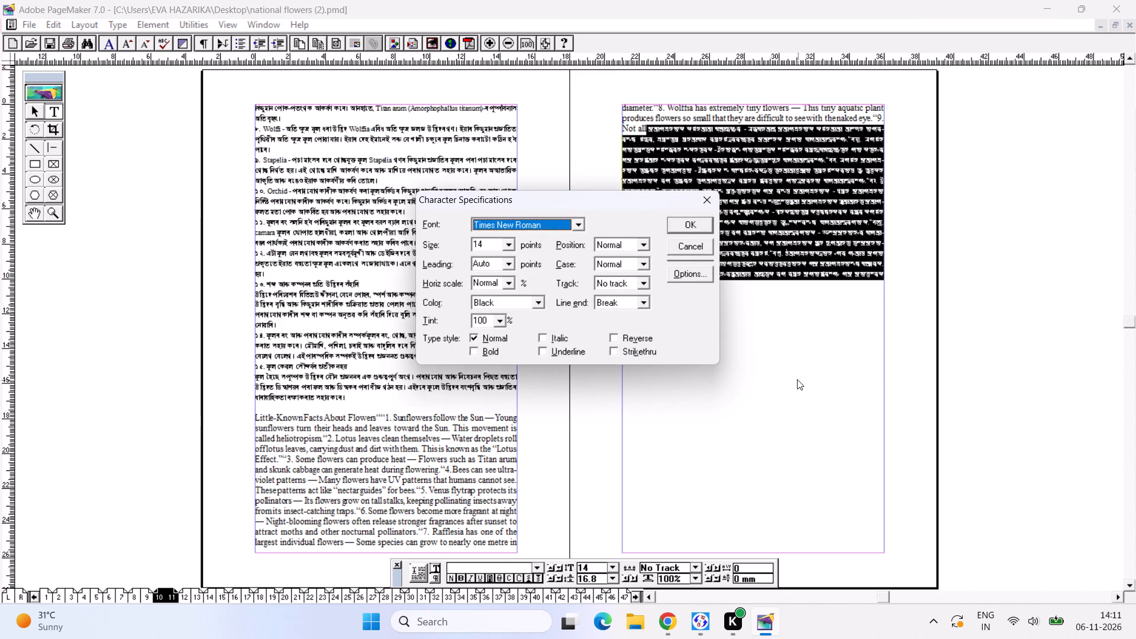
pyautogui.press('Return')
pyautogui.click(685, 247)
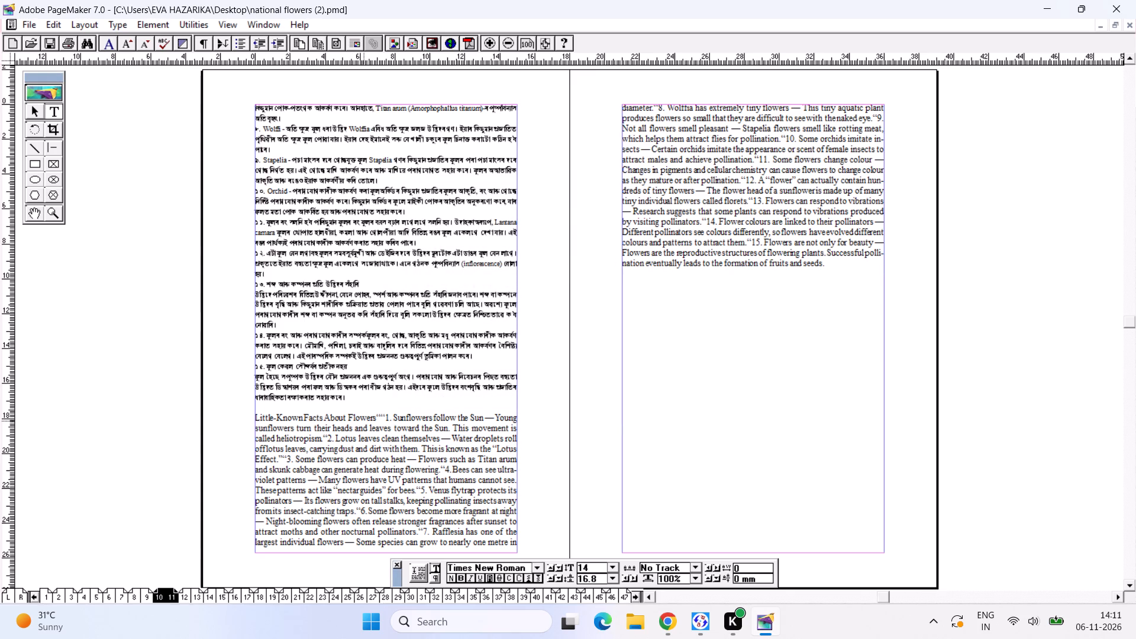
# Replace the quotation marks before facts 1, 2 and 3 on page 10 with line breaks, separating the heading "Little-Known Facts About Flowers".
pyautogui.hotkey('ctrl', '2')
pyautogui.keyDown('alt'); pyautogui.moveTo(398, 373); pyautogui.dragTo(1048, 296); pyautogui.keyUp('alt')
pyautogui.keyDown('alt'); pyautogui.moveTo(536, 408); pyautogui.dragTo(789, 282); pyautogui.keyUp('alt')
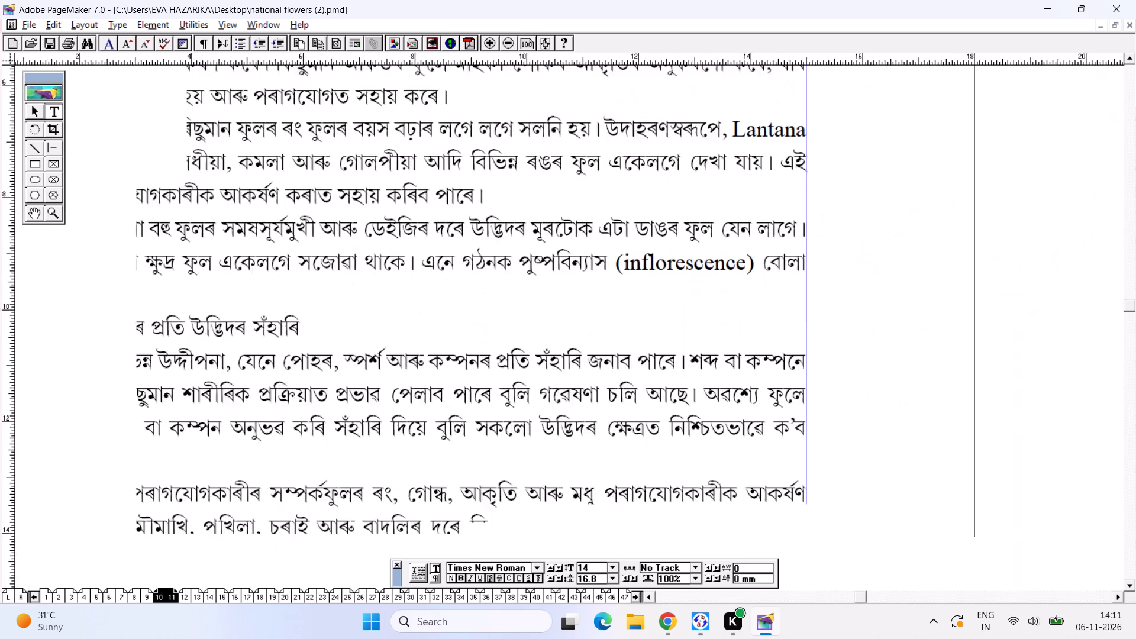
pyautogui.keyDown('alt'); pyautogui.moveTo(477, 442); pyautogui.dragTo(504, 219); pyautogui.keyUp('alt')
pyautogui.keyDown('alt'); pyautogui.moveTo(438, 469); pyautogui.dragTo(467, 289); pyautogui.keyUp('alt')
pyautogui.keyDown('alt'); pyautogui.moveTo(418, 373); pyautogui.dragTo(407, 324); pyautogui.keyUp('alt')
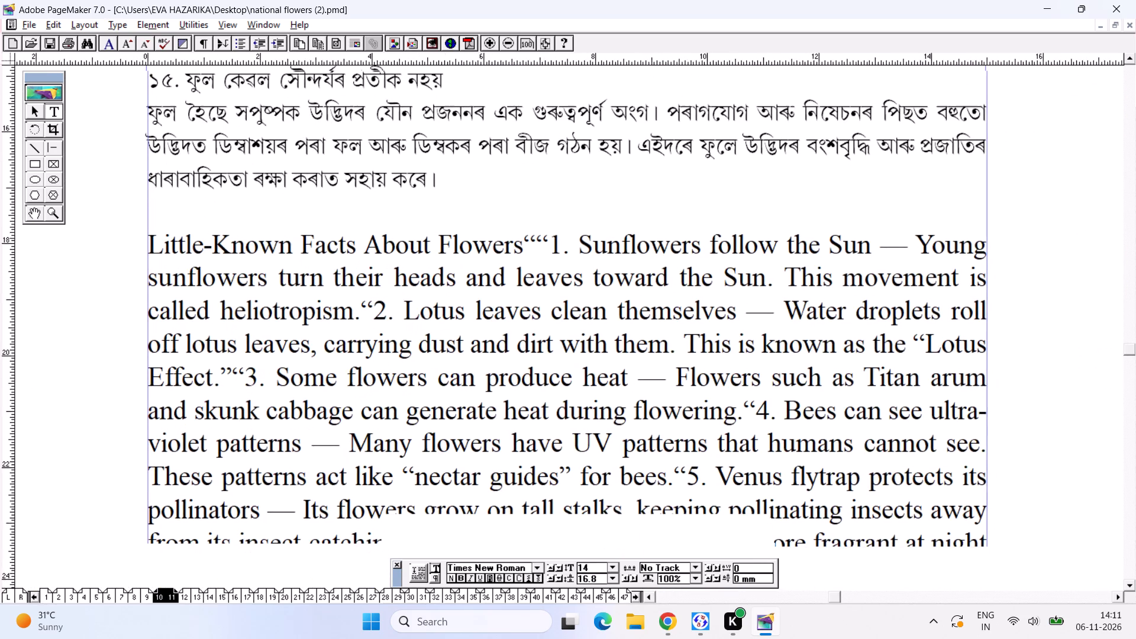
pyautogui.moveTo(547, 233); pyautogui.dragTo(526, 228)
pyautogui.press('BackSpace')
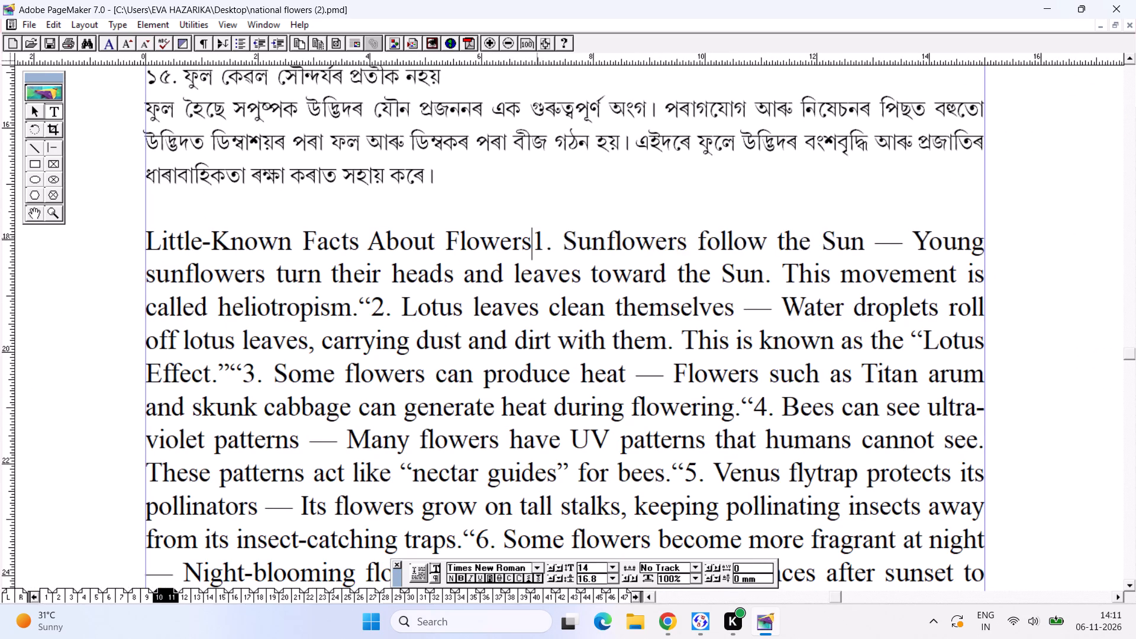
pyautogui.press('Return')
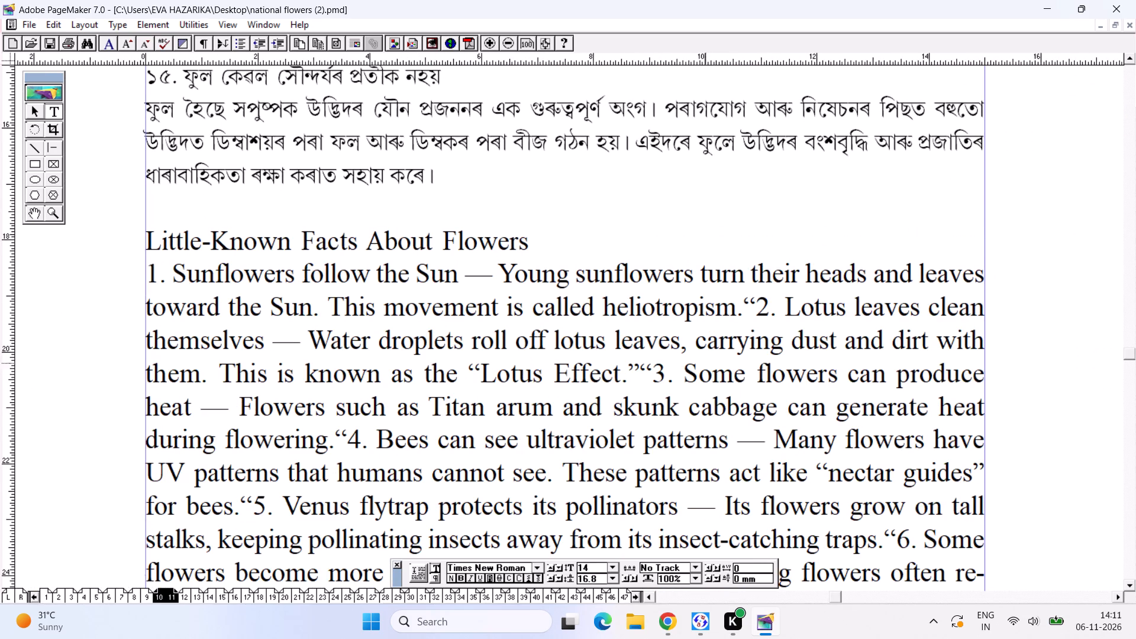
pyautogui.moveTo(758, 305); pyautogui.dragTo(742, 304)
pyautogui.press('BackSpace')
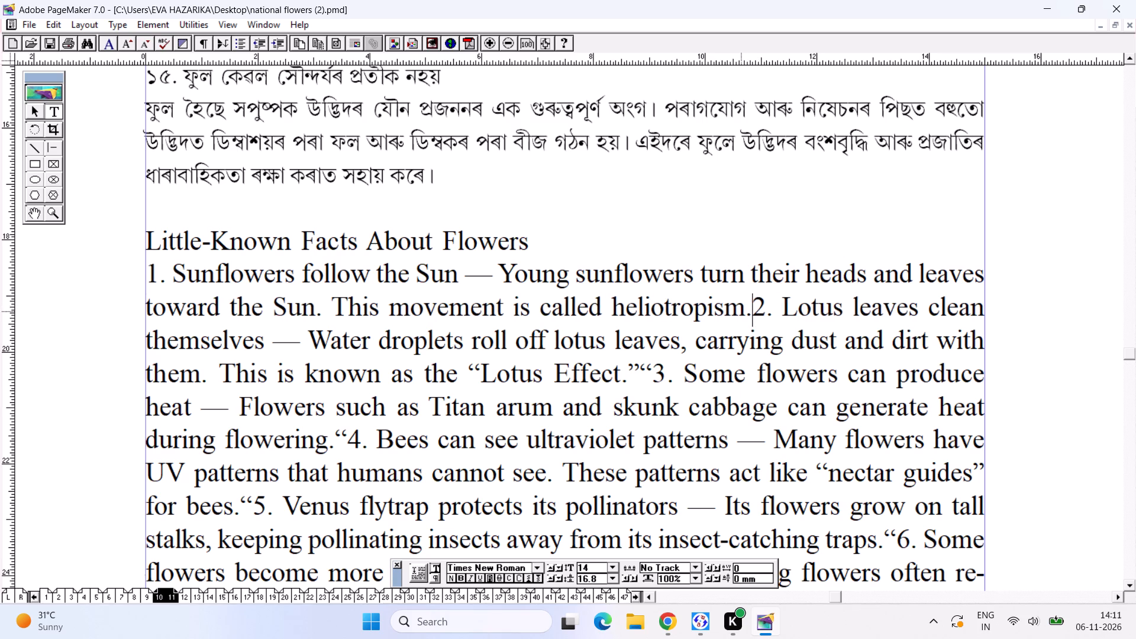
pyautogui.press('Return')
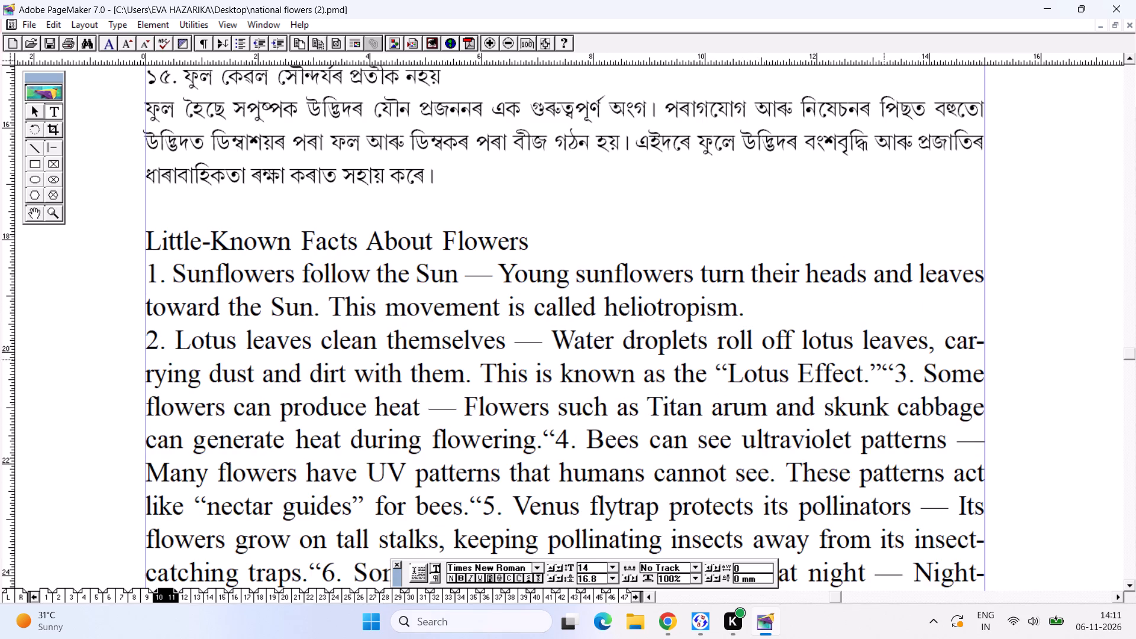
pyautogui.moveTo(898, 365); pyautogui.dragTo(874, 370)
pyautogui.press('Return')
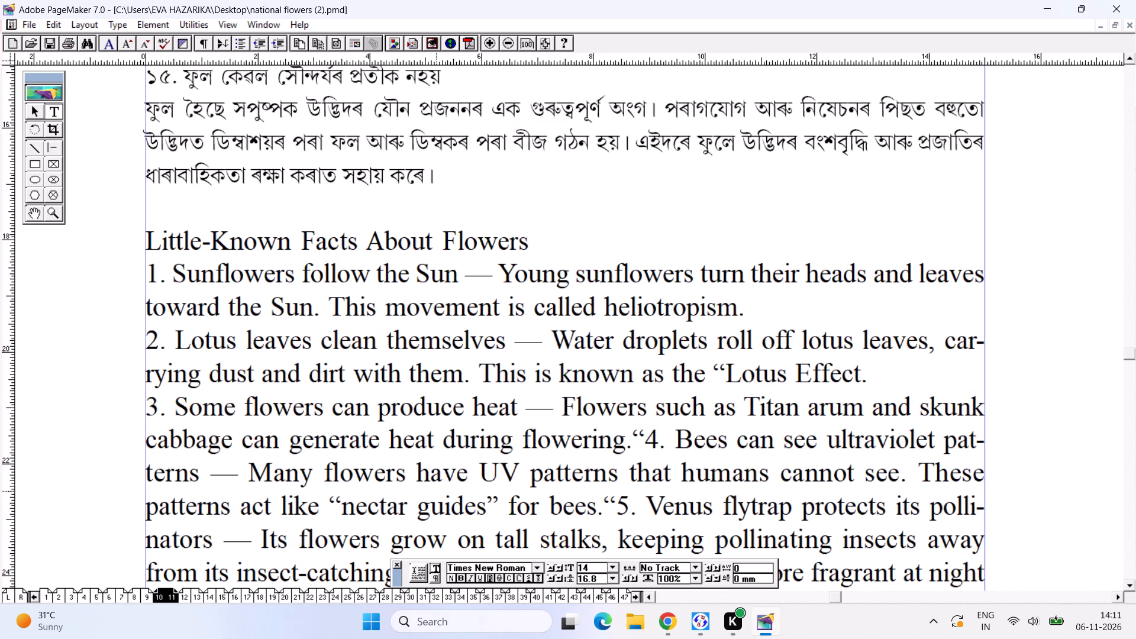
# Replace the stray quotation marks before facts 4, 5 and 6 on page 10 with line breaks.
pyautogui.keyDown('alt'); pyautogui.moveTo(457, 495); pyautogui.dragTo(478, 366); pyautogui.keyUp('alt')
pyautogui.keyDown('alt'); pyautogui.moveTo(445, 434); pyautogui.dragTo(444, 422); pyautogui.keyUp('alt')
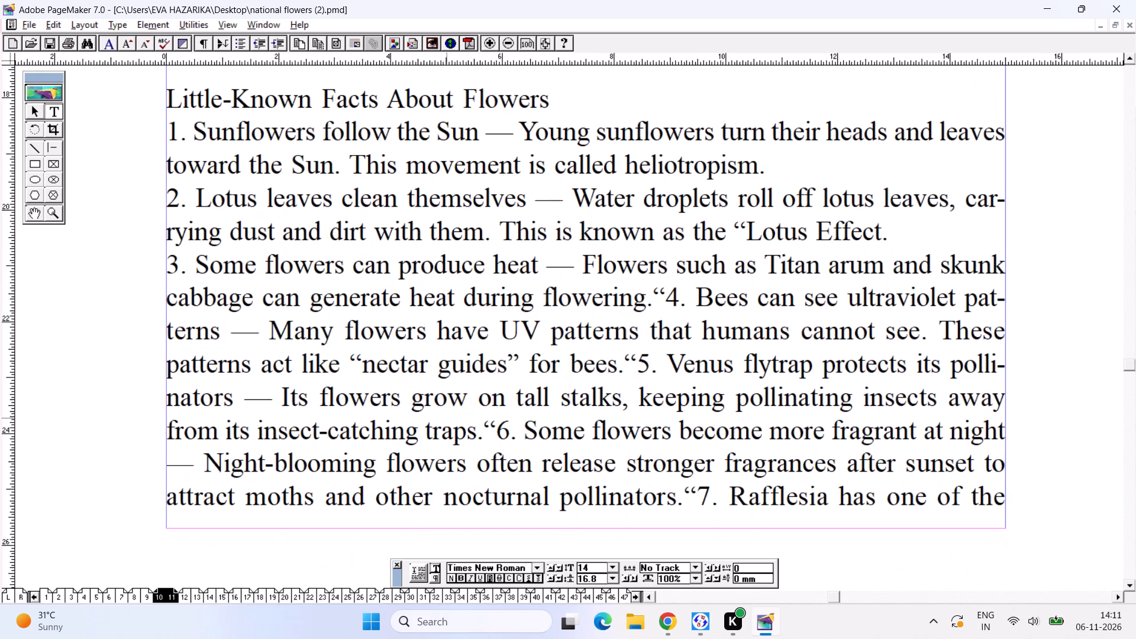
pyautogui.moveTo(662, 292); pyautogui.dragTo(660, 291)
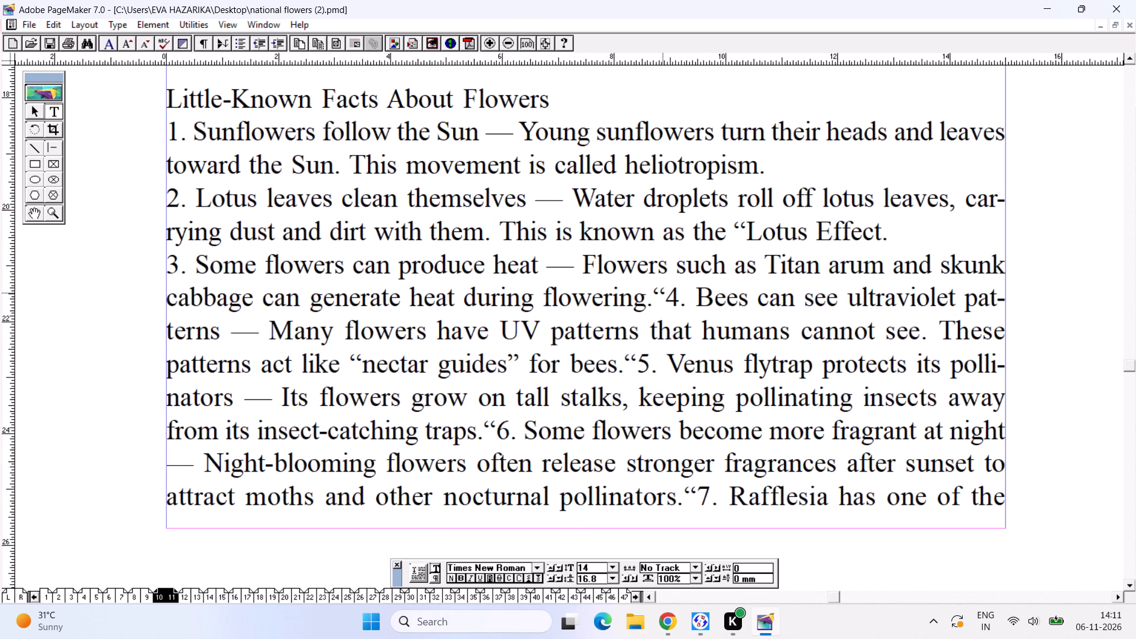
pyautogui.moveTo(660, 291); pyautogui.dragTo(652, 295)
pyautogui.press('BackSpace')
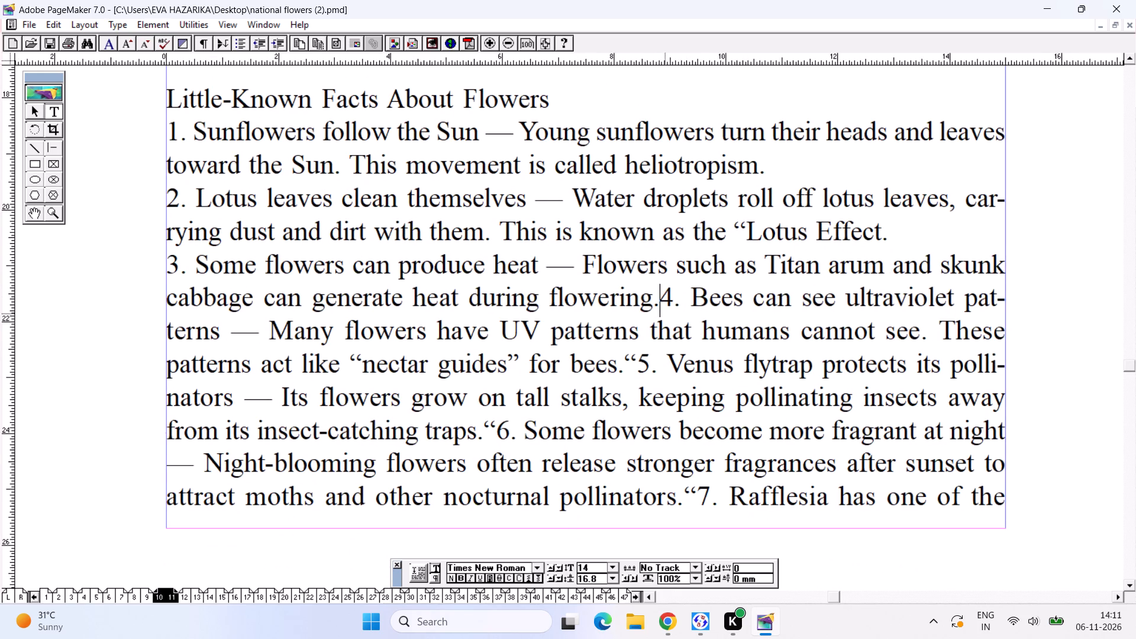
pyautogui.press('Return')
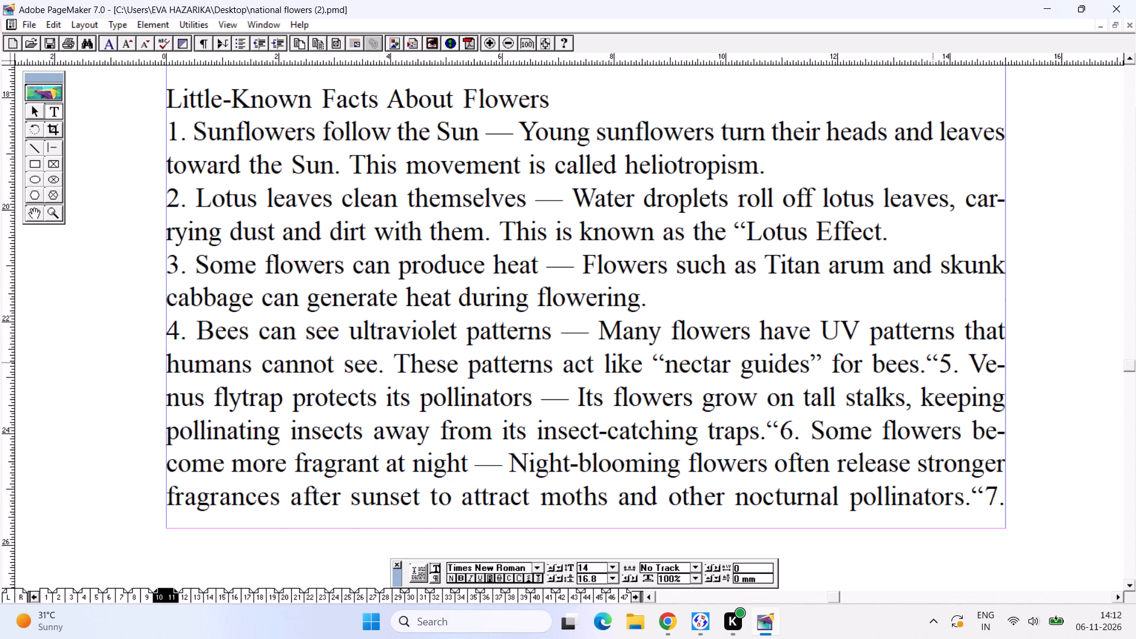
pyautogui.moveTo(935, 359); pyautogui.dragTo(929, 358)
pyautogui.press('BackSpace')
pyautogui.press('Return')
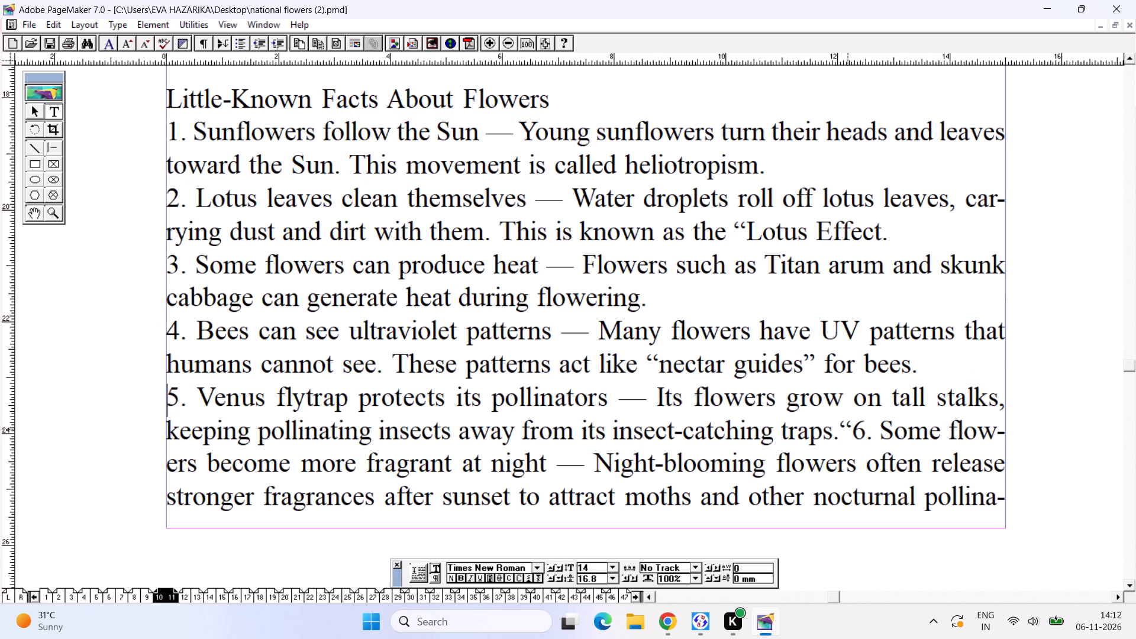
pyautogui.moveTo(848, 428); pyautogui.dragTo(840, 427)
pyautogui.press('Return')
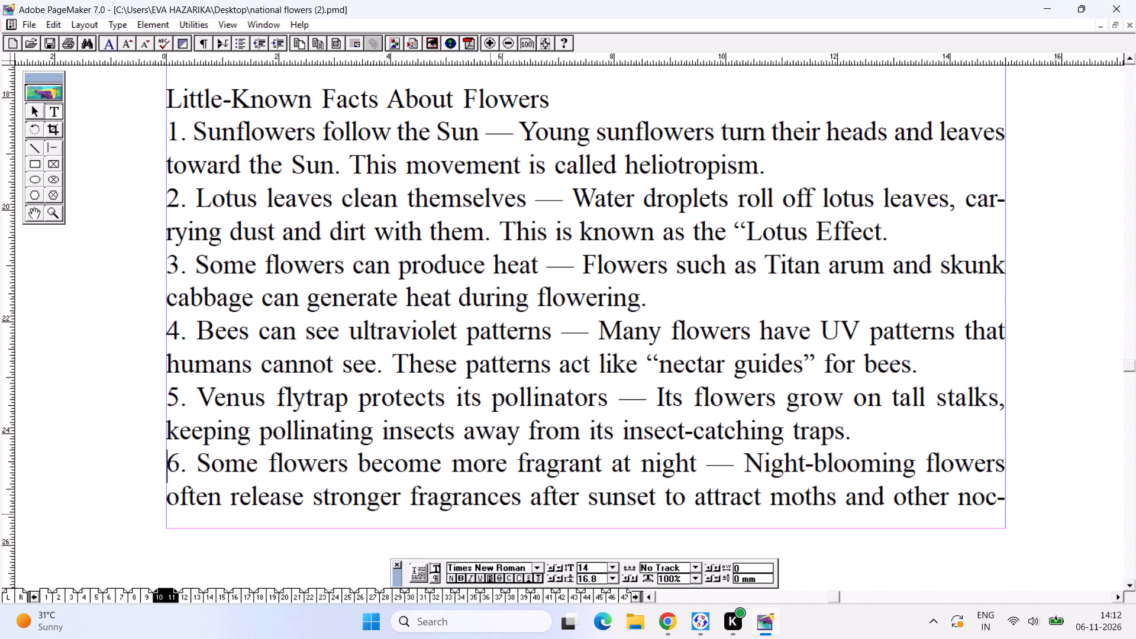
# Replace the stray quotation marks before facts 7 and 8 on page 11 with line breaks.
pyautogui.keyDown('alt'); pyautogui.moveTo(654, 413); pyautogui.dragTo(207, 617); pyautogui.keyUp('alt')
pyautogui.keyDown('alt'); pyautogui.moveTo(674, 363); pyautogui.dragTo(149, 568); pyautogui.keyUp('alt')
pyautogui.keyDown('alt'); pyautogui.moveTo(512, 377); pyautogui.dragTo(428, 624); pyautogui.keyUp('alt')
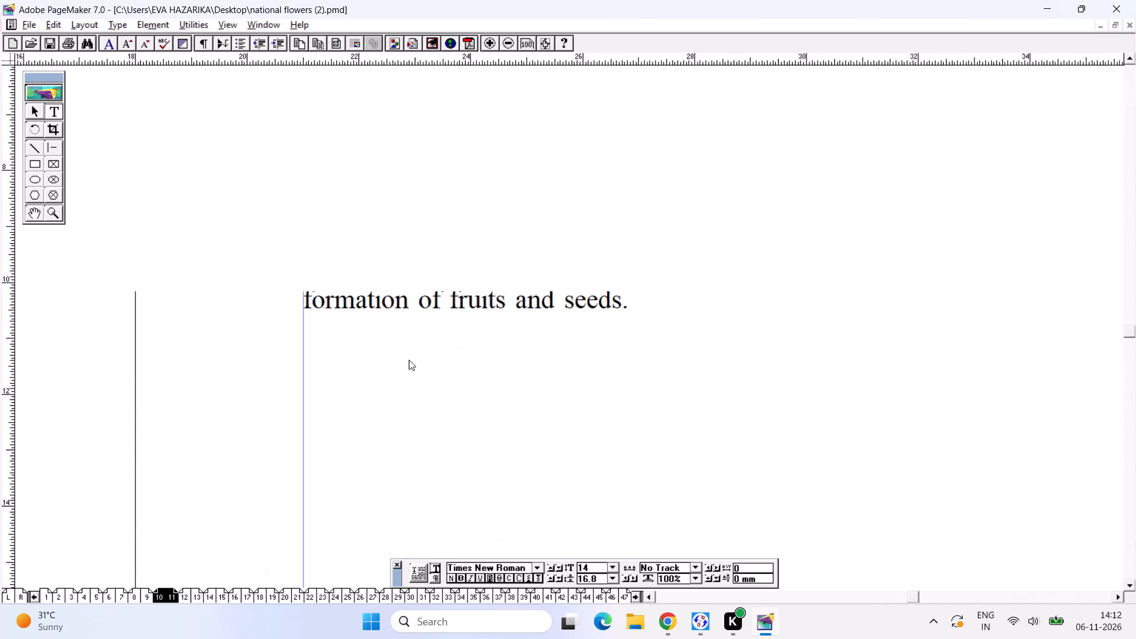
pyautogui.keyDown('alt'); pyautogui.moveTo(529, 286); pyautogui.dragTo(194, 592); pyautogui.keyUp('alt')
pyautogui.keyDown('alt'); pyautogui.moveTo(354, 409); pyautogui.dragTo(496, 502); pyautogui.keyUp('alt')
pyautogui.keyDown('alt'); pyautogui.moveTo(347, 372); pyautogui.dragTo(396, 415); pyautogui.keyUp('alt')
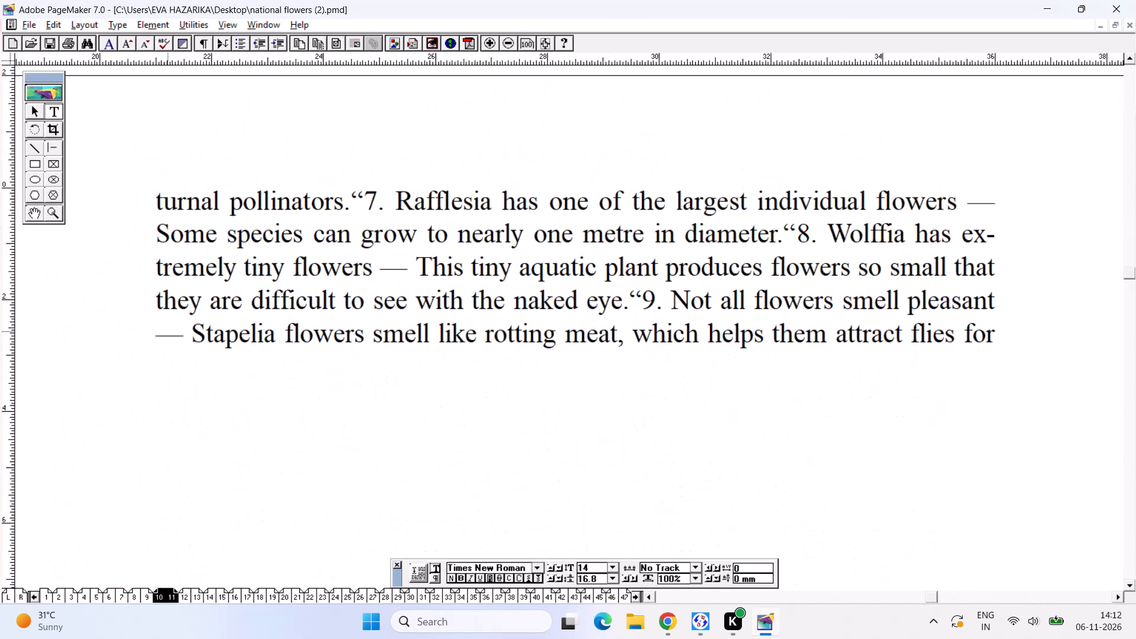
pyautogui.moveTo(361, 197); pyautogui.dragTo(388, 189)
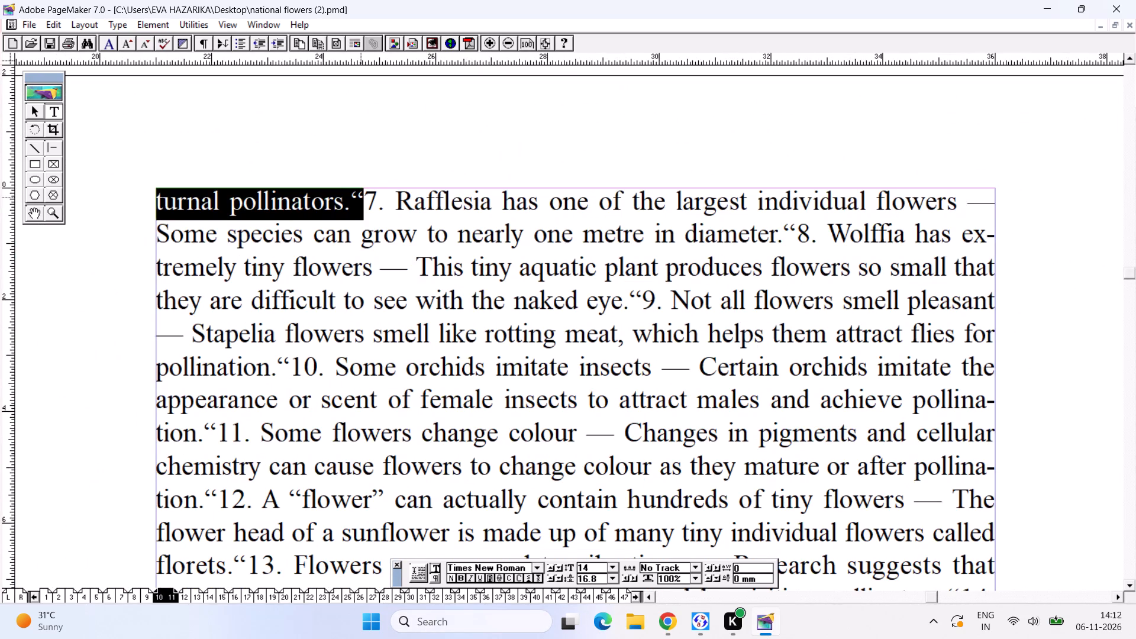
pyautogui.moveTo(388, 189); pyautogui.dragTo(354, 196)
pyautogui.press('BackSpace')
pyautogui.press('Return')
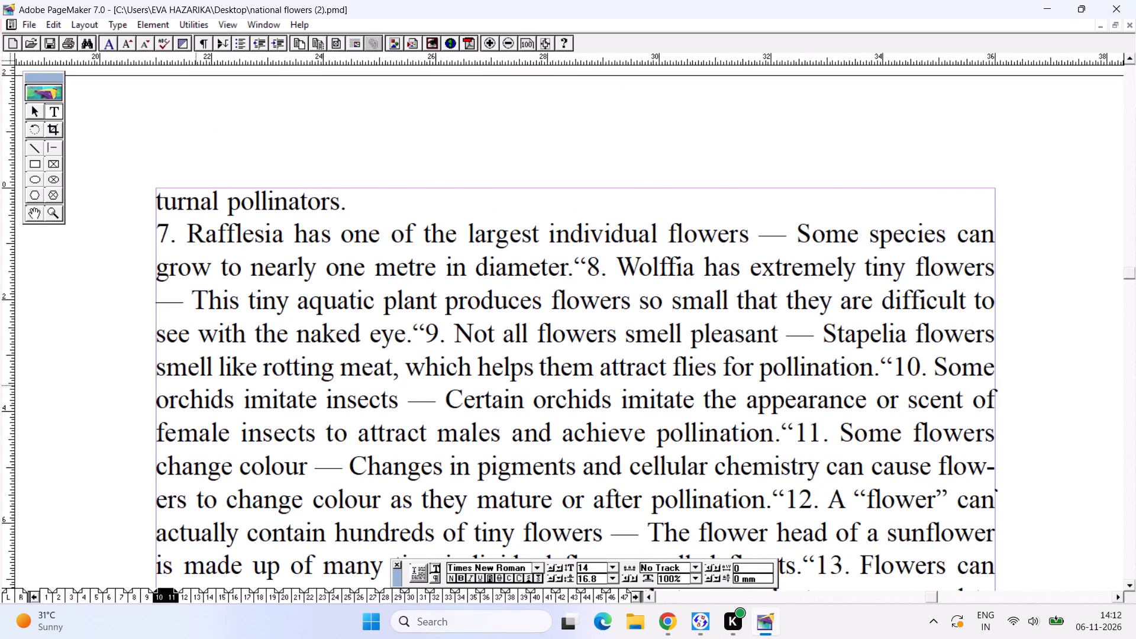
pyautogui.moveTo(588, 265); pyautogui.dragTo(577, 262)
pyautogui.press('BackSpace')
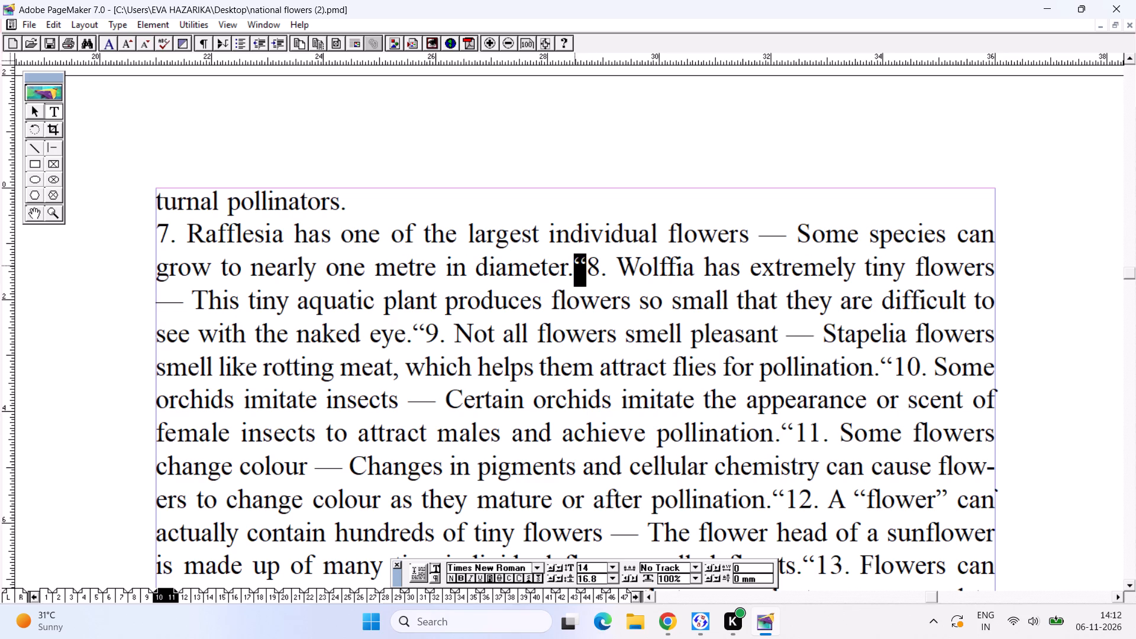
pyautogui.press('Return')
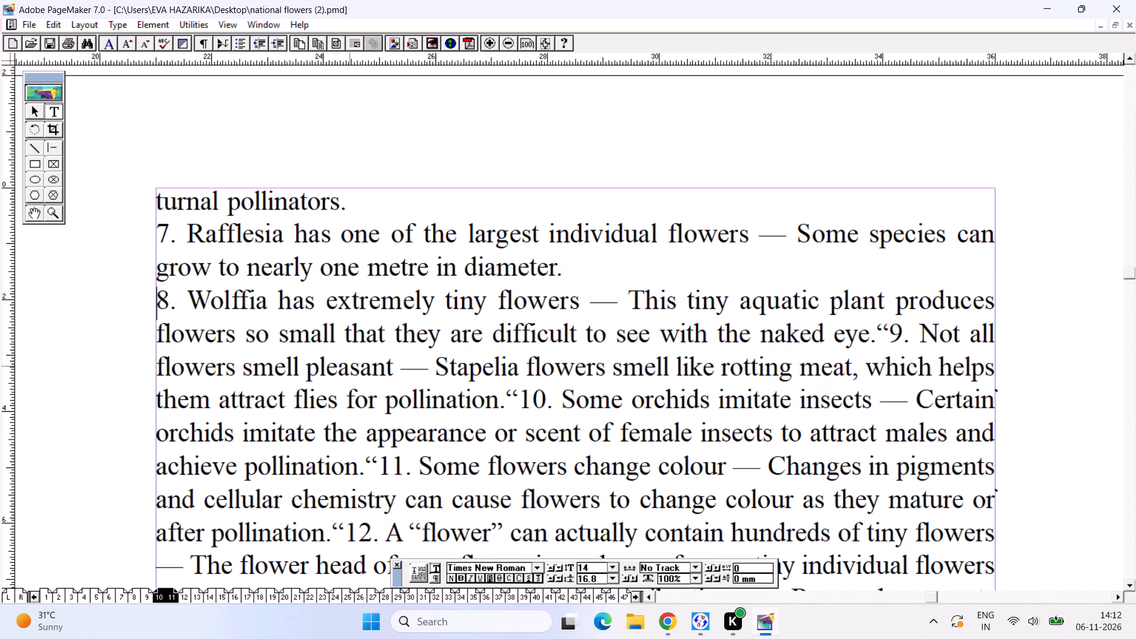
# Replace the stray quotation marks before facts 9 and 10 on page 11 with line breaks.
pyautogui.moveTo(886, 333); pyautogui.dragTo(873, 337)
pyautogui.press('BackSpace')
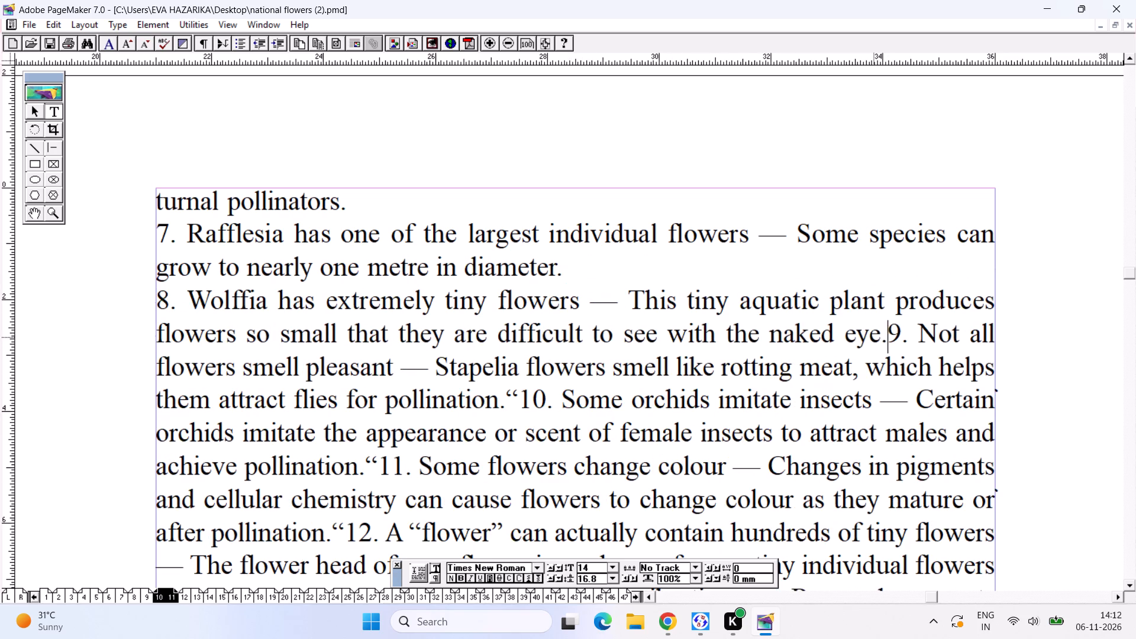
pyautogui.press('Return')
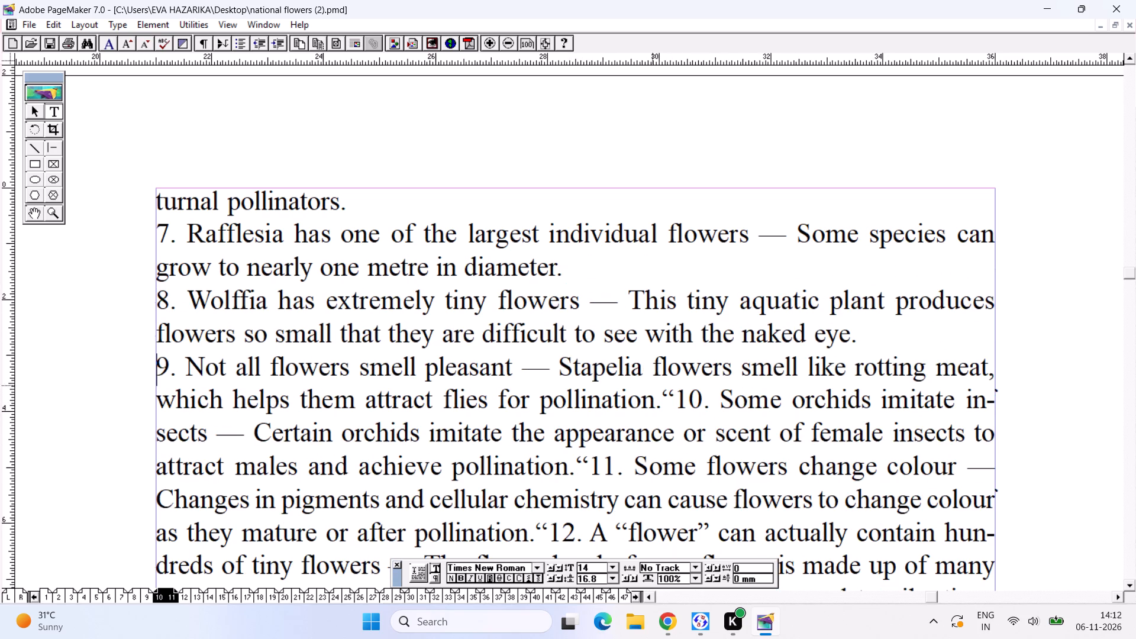
pyautogui.moveTo(674, 393); pyautogui.dragTo(663, 393)
pyautogui.press('BackSpace')
pyautogui.press('Return')
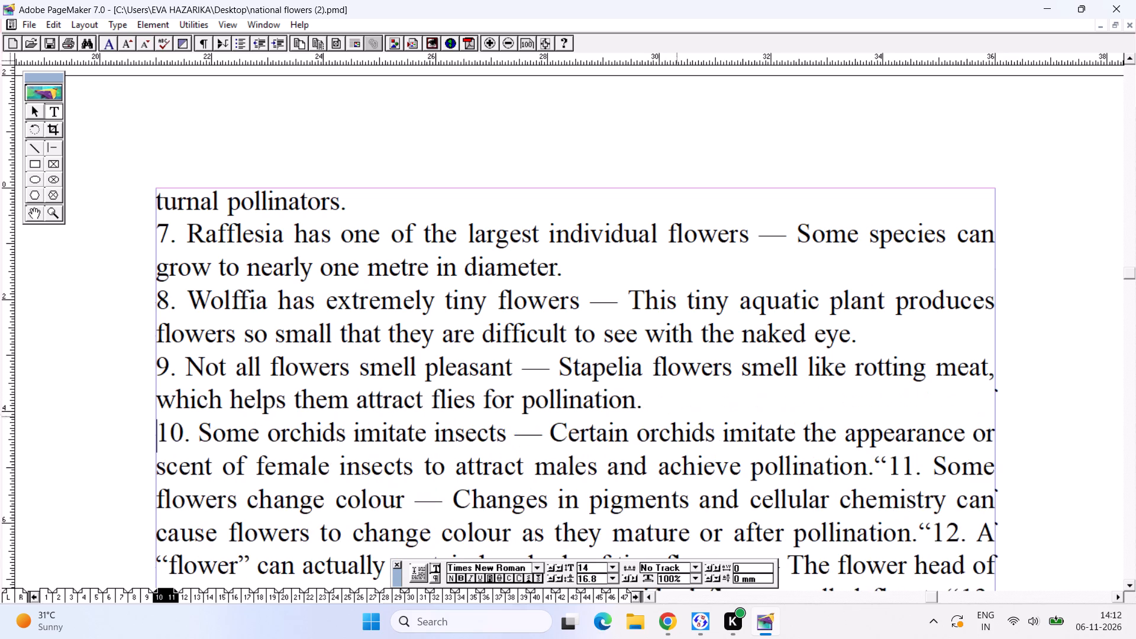
# Replace the stray quotation marks before facts 11 and 12 on page 11 with line breaks.
pyautogui.keyDown('alt'); pyautogui.moveTo(428, 541); pyautogui.dragTo(434, 347); pyautogui.keyUp('alt')
pyautogui.keyDown('alt'); pyautogui.moveTo(435, 486); pyautogui.dragTo(438, 461); pyautogui.keyUp('alt')
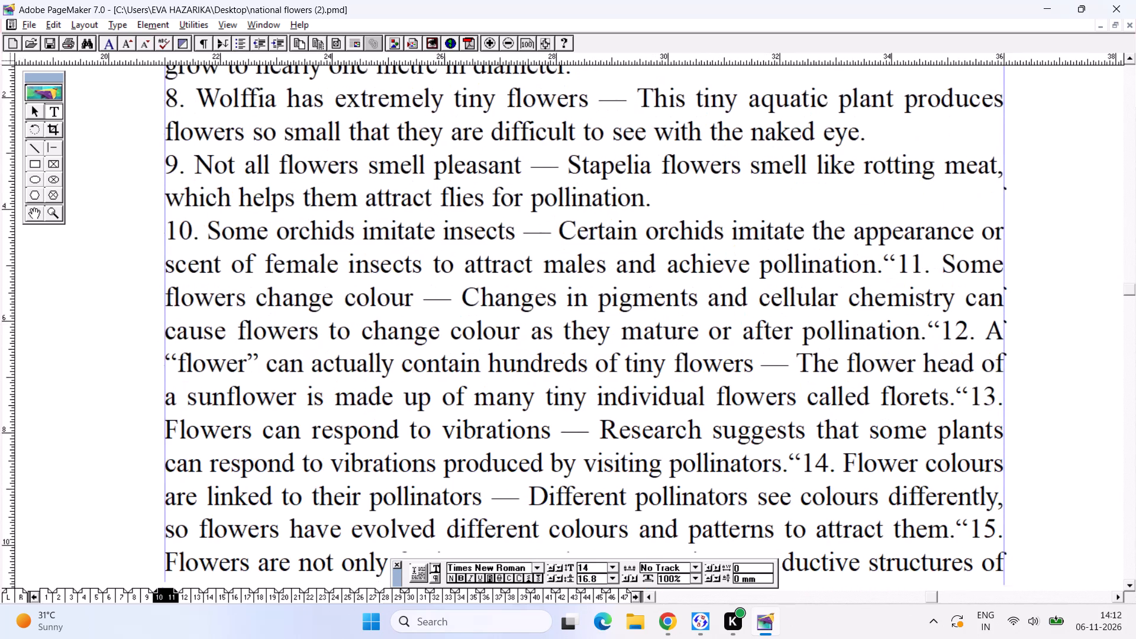
pyautogui.keyDown('alt'); pyautogui.moveTo(438, 461); pyautogui.dragTo(437, 452); pyautogui.keyUp('alt')
pyautogui.keyDown('alt'); pyautogui.moveTo(596, 438); pyautogui.dragTo(585, 395); pyautogui.keyUp('alt')
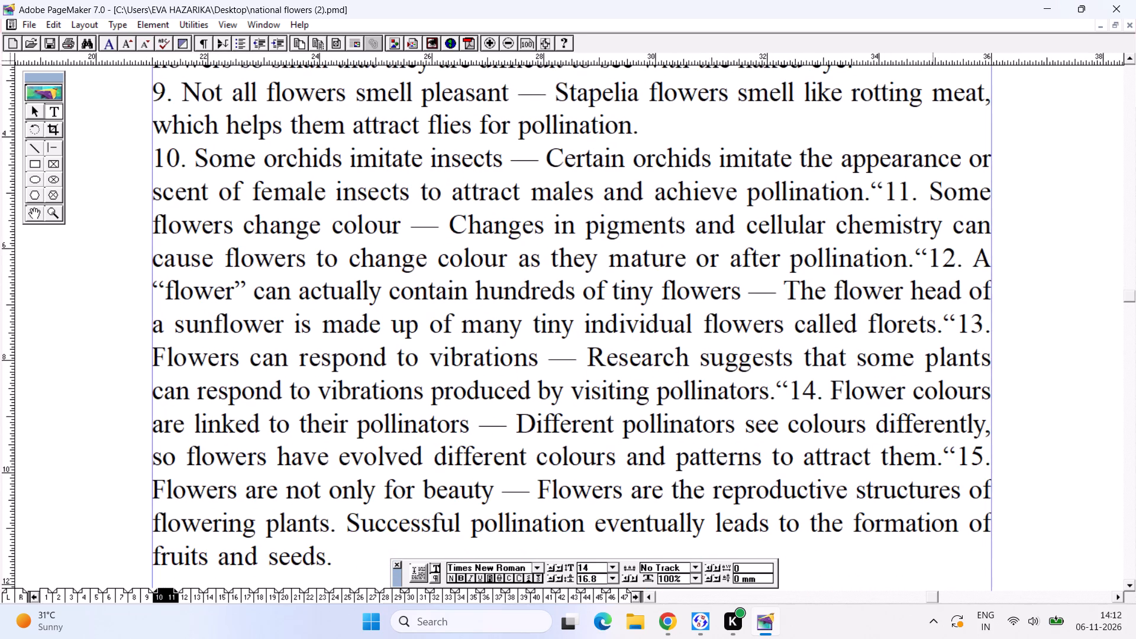
pyautogui.moveTo(884, 179); pyautogui.dragTo(872, 181)
pyautogui.press('BackSpace')
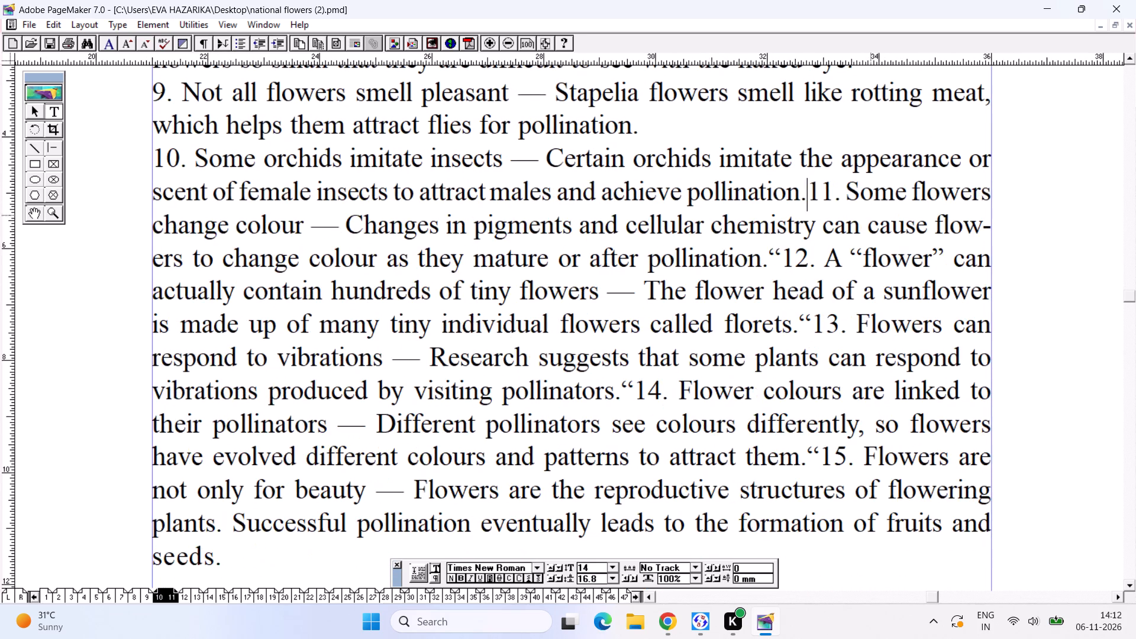
pyautogui.press('Return')
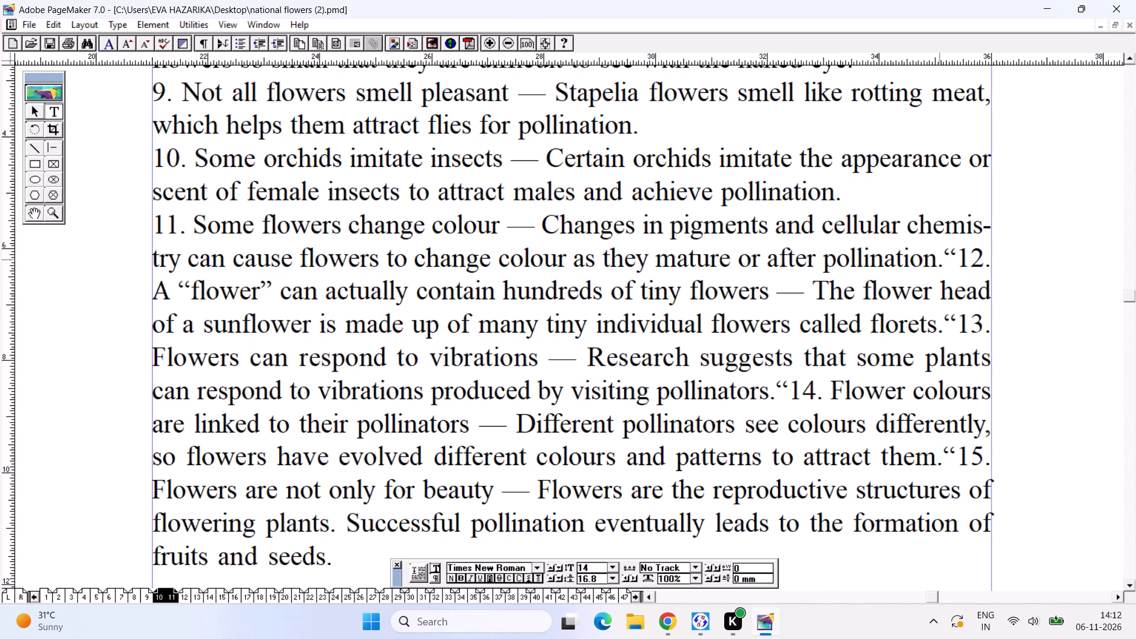
pyautogui.moveTo(959, 254); pyautogui.dragTo(947, 255)
pyautogui.press('BackSpace')
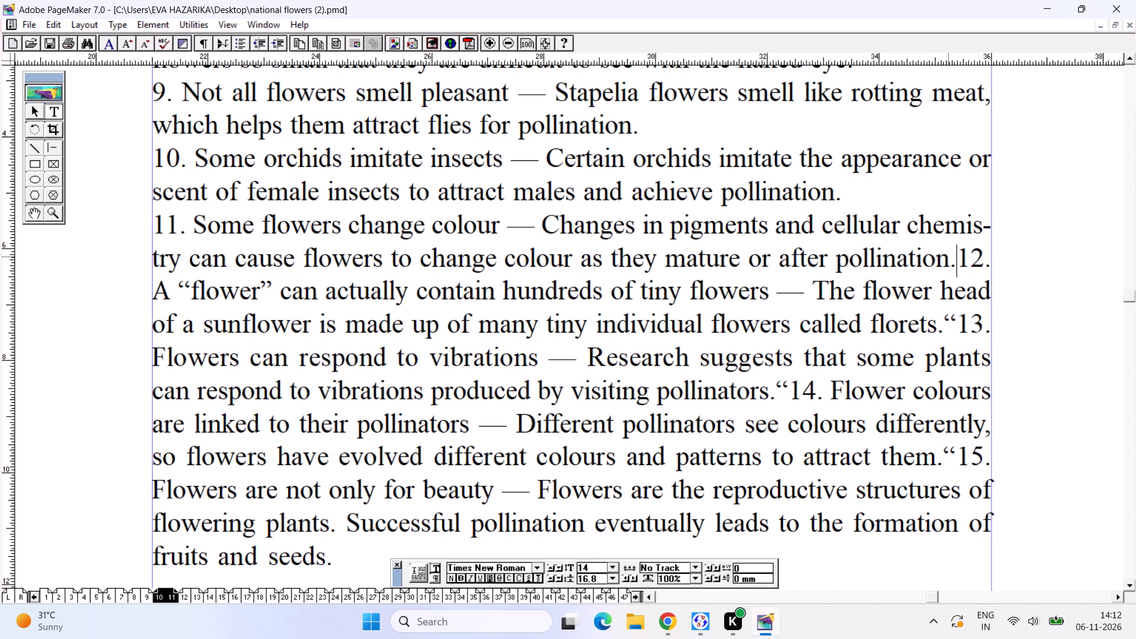
pyautogui.press('Return')
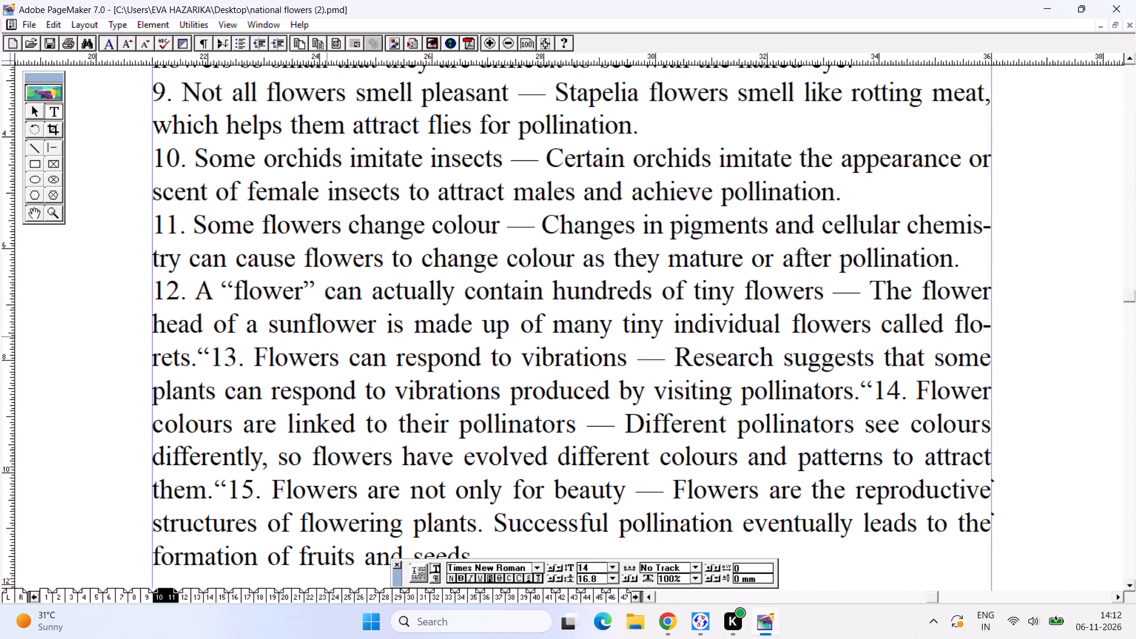
# Replace the stray quotation marks before facts 13, 14 and 15 on page 11 with line breaks.
pyautogui.moveTo(212, 350); pyautogui.dragTo(201, 353)
pyautogui.press('BackSpace')
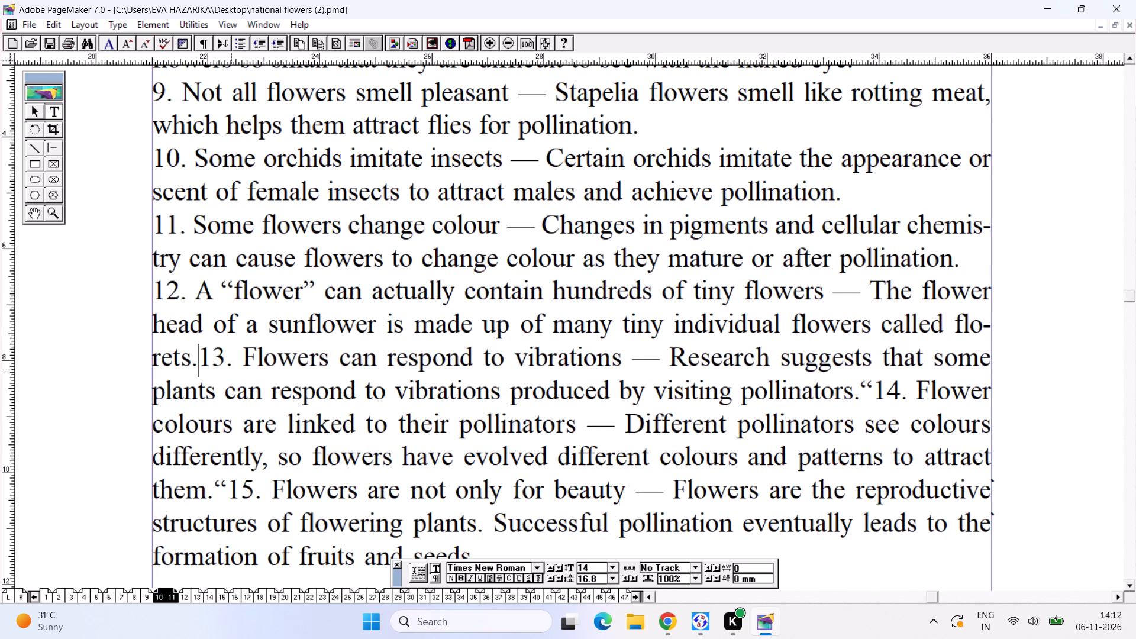
pyautogui.press('Return')
pyautogui.moveTo(789, 386); pyautogui.dragTo(776, 386)
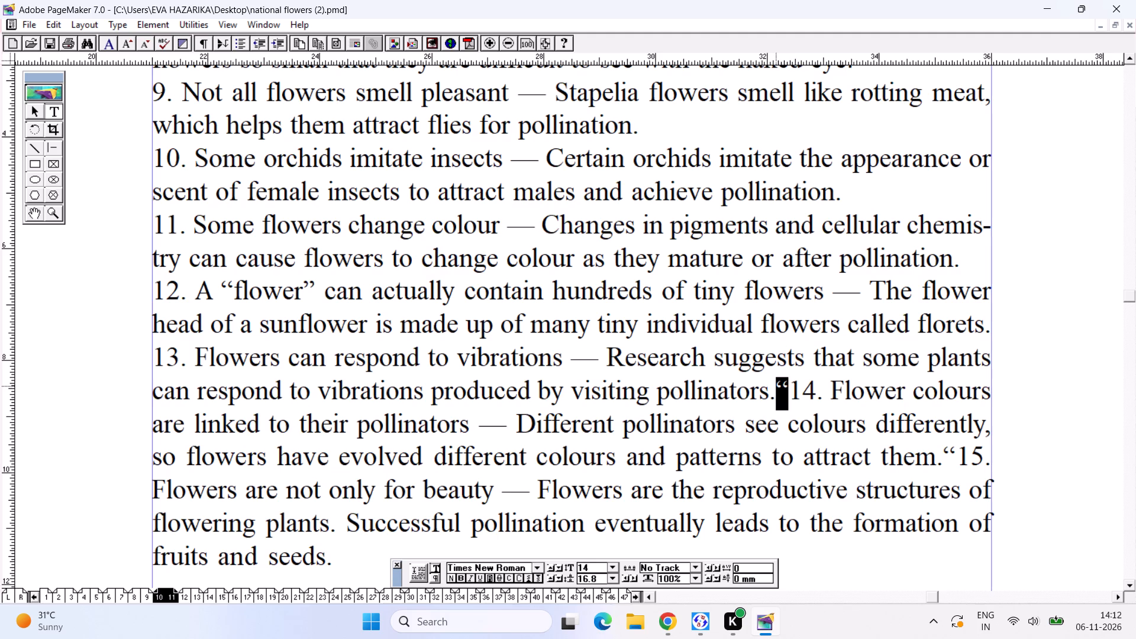
pyautogui.press('BackSpace')
pyautogui.press('Return')
pyautogui.keyDown('alt'); pyautogui.moveTo(493, 504); pyautogui.dragTo(483, 396); pyautogui.keyUp('alt')
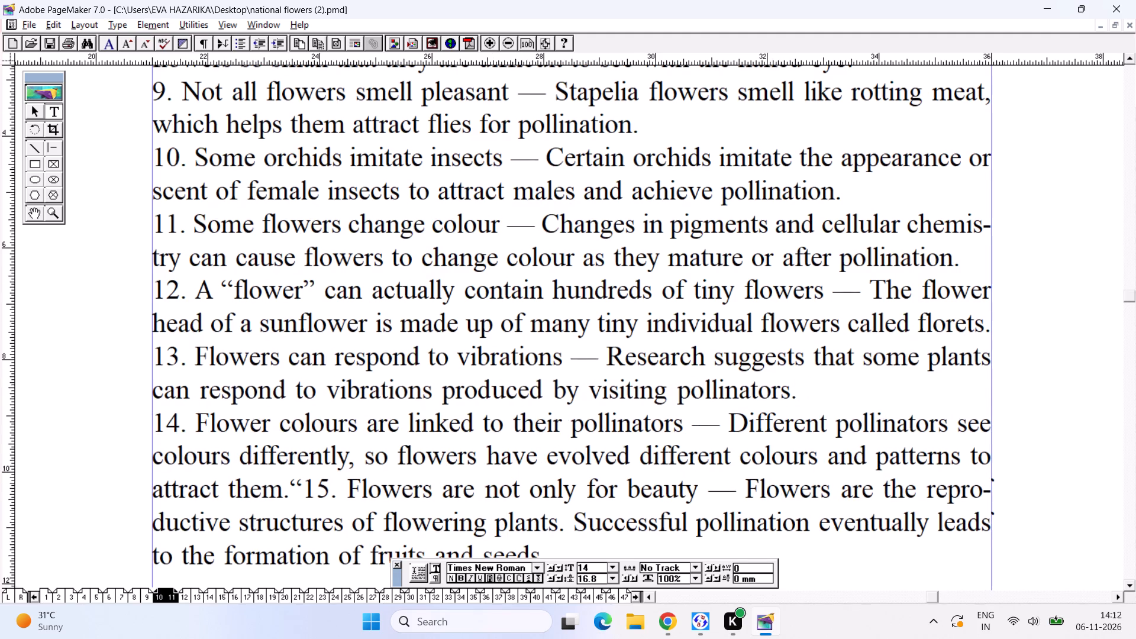
pyautogui.keyDown('alt'); pyautogui.moveTo(483, 396); pyautogui.dragTo(539, 280); pyautogui.keyUp('alt')
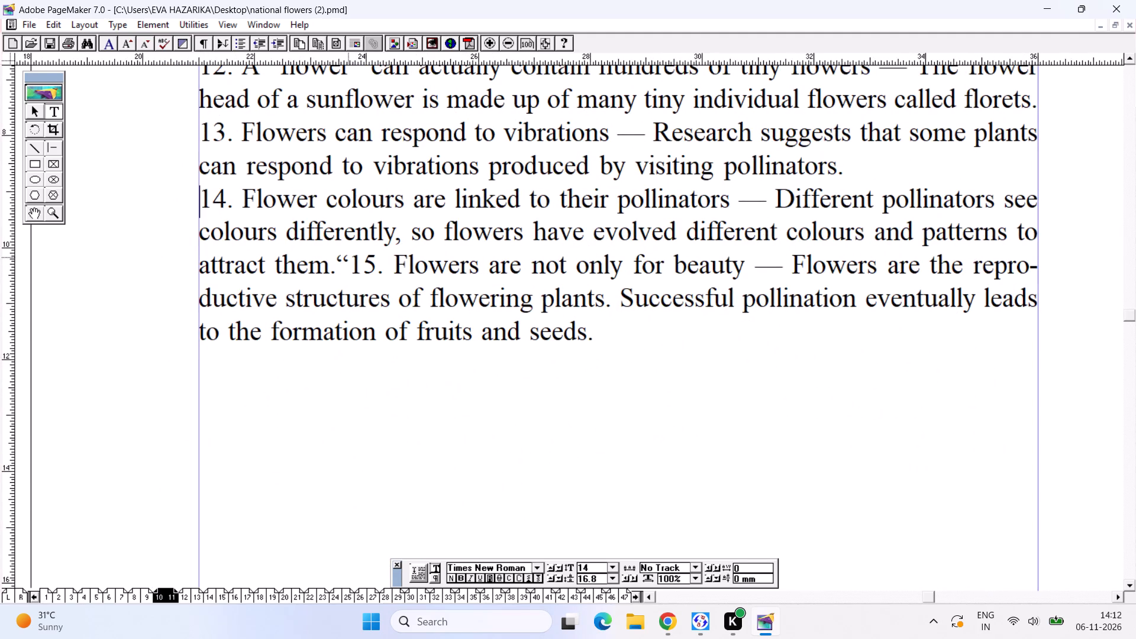
pyautogui.moveTo(348, 265); pyautogui.dragTo(342, 261)
pyautogui.press('BackSpace')
pyautogui.press('Return')
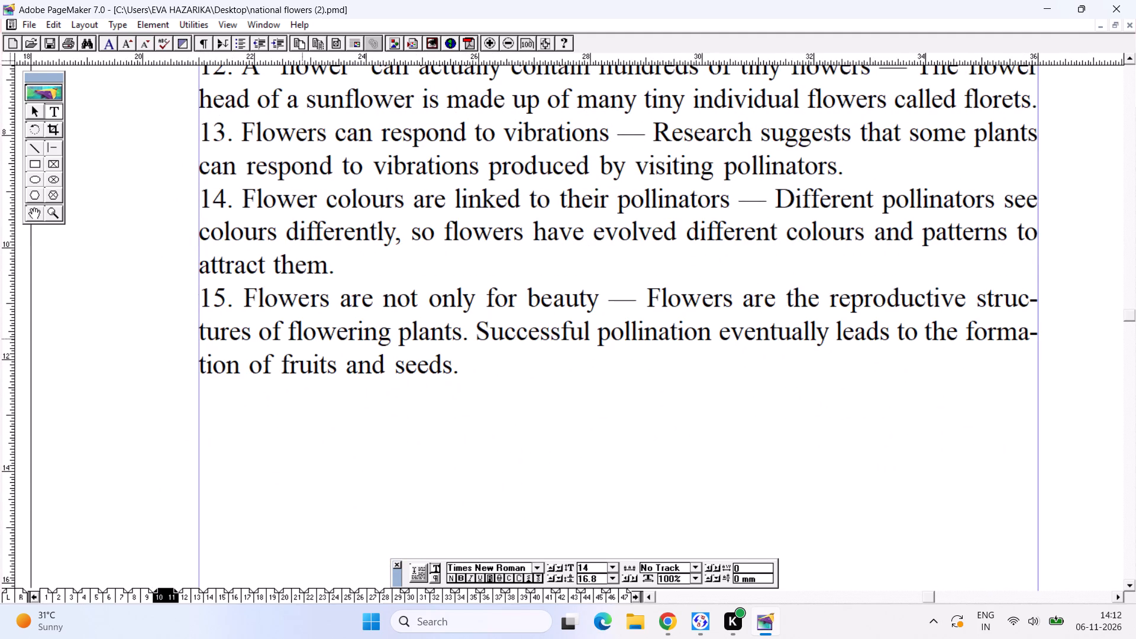
# Reduce all the English text, from the heading "Little-Known Facts About Flowers" through fact 15, to 12 pt.
pyautogui.click(331, 353)
pyautogui.moveTo(475, 382); pyautogui.dragTo(457, 376)
pyautogui.moveTo(457, 376); pyautogui.dragTo(251, 281)
pyautogui.hotkey('ctrl', '0')
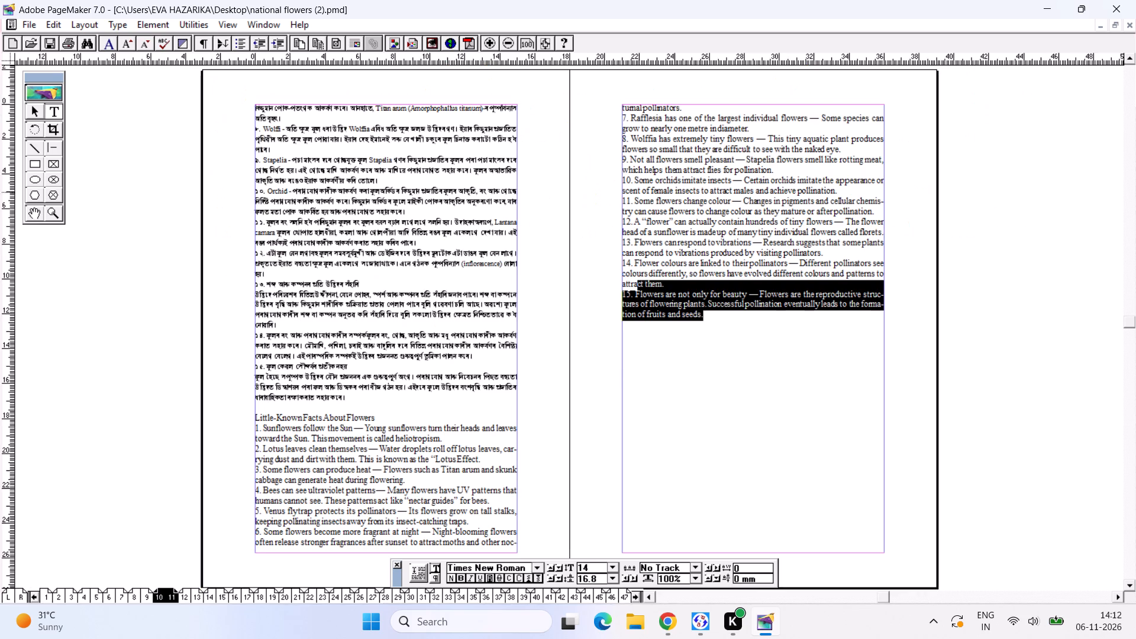
pyautogui.keyDown('shift'); pyautogui.click(253, 419); pyautogui.keyUp('shift')
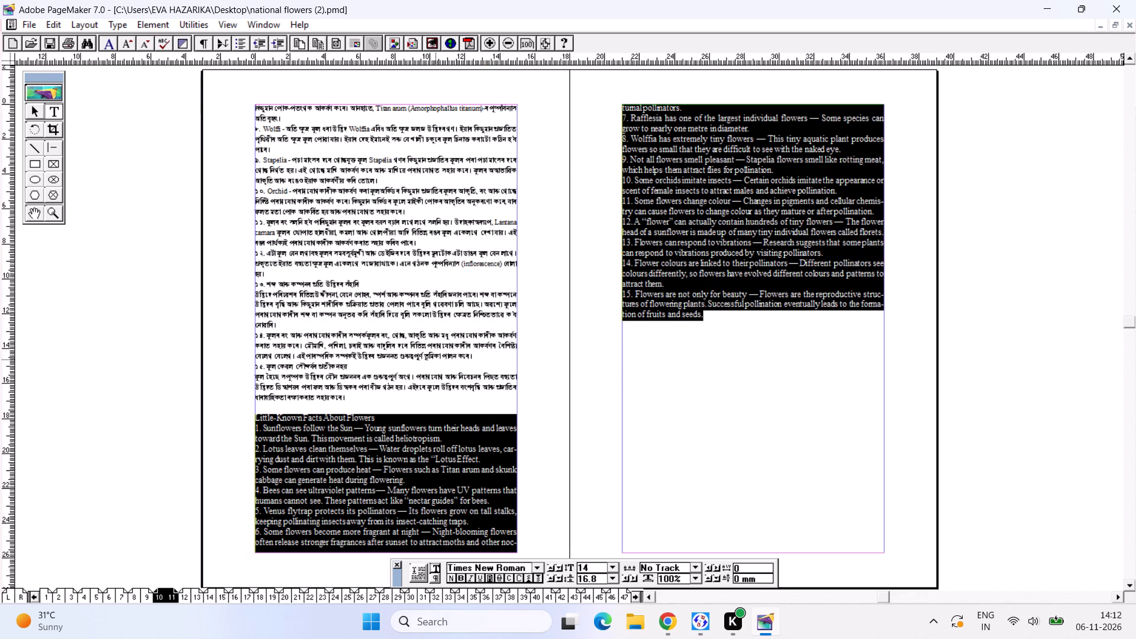
pyautogui.hotkey('ctrl', 'shift', ',')
pyautogui.hotkey('ctrl', 'shift', ',')
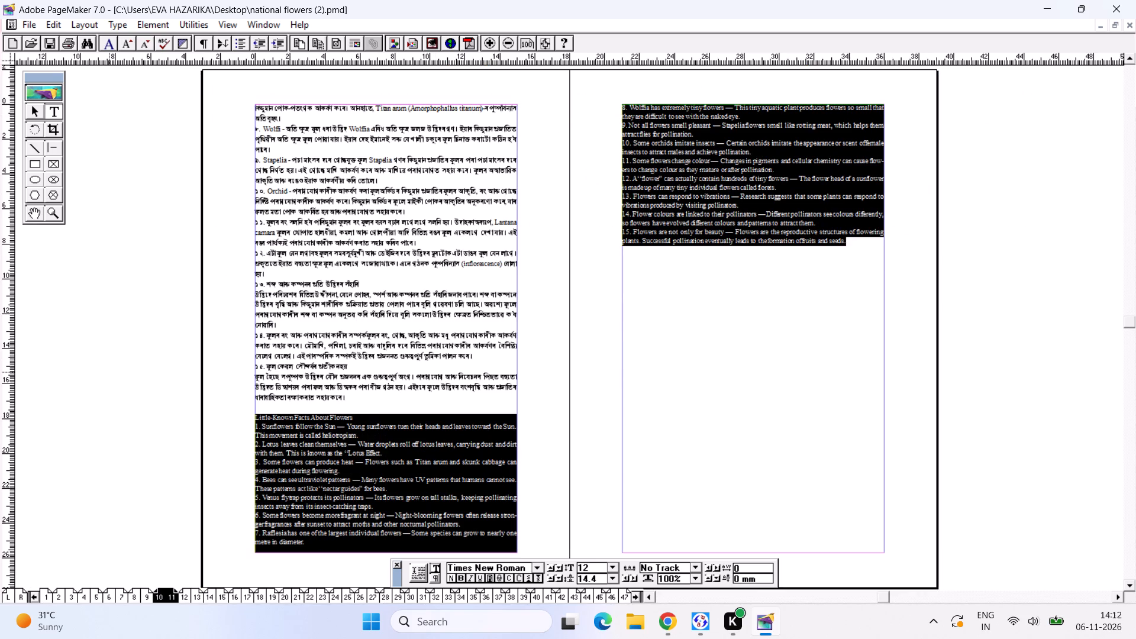
pyautogui.hotkey('ctrl', 'shift', '.')
pyautogui.hotkey('ctrl', 'shift', ',')
# Add a hyphen at the end of the heading "Little-Known Facts About Flowers" and save the publication.
pyautogui.click(262, 507)
pyautogui.hotkey('ctrl', '2')
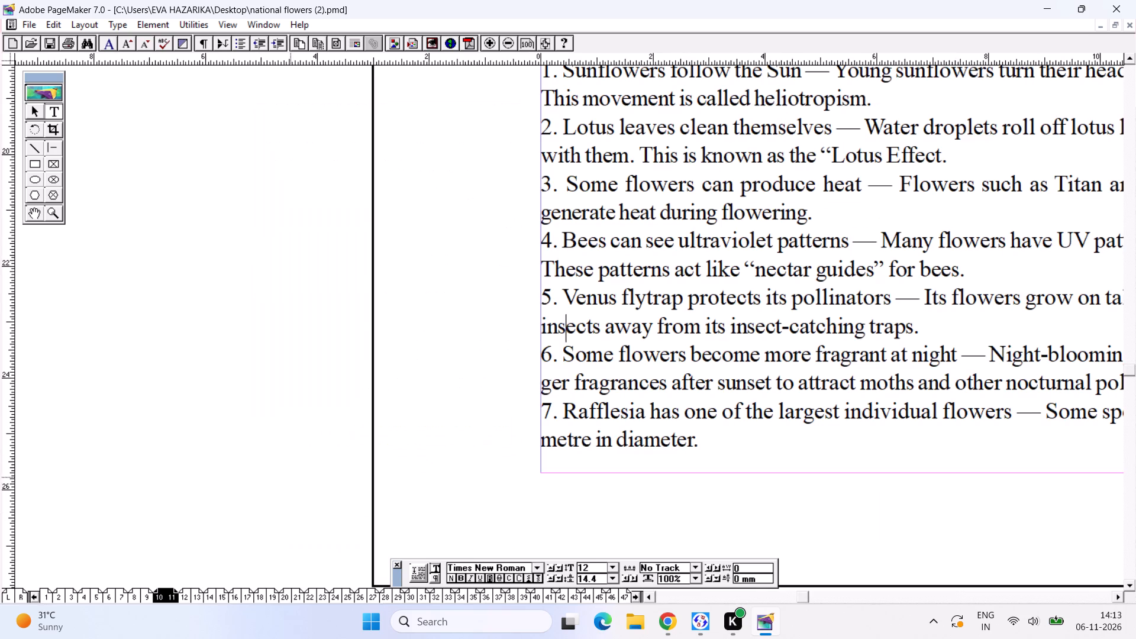
pyautogui.keyDown('alt'); pyautogui.moveTo(662, 347); pyautogui.dragTo(220, 519); pyautogui.keyUp('alt')
pyautogui.keyDown('alt'); pyautogui.click(380, 390); pyautogui.keyUp('alt')
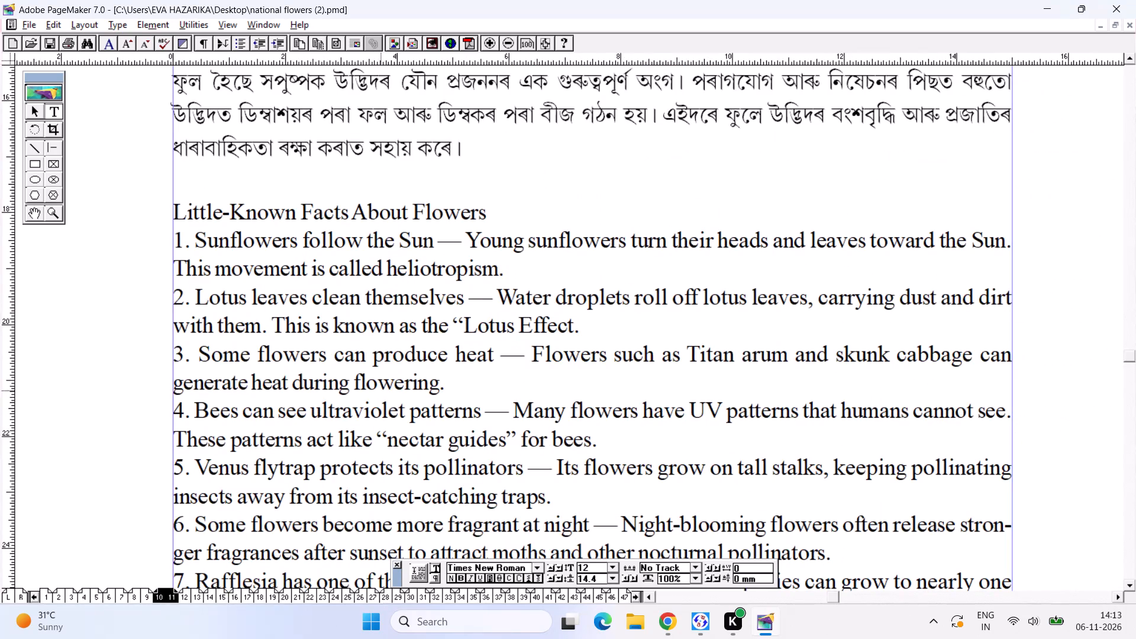
pyautogui.click(501, 220)
pyautogui.press('-')
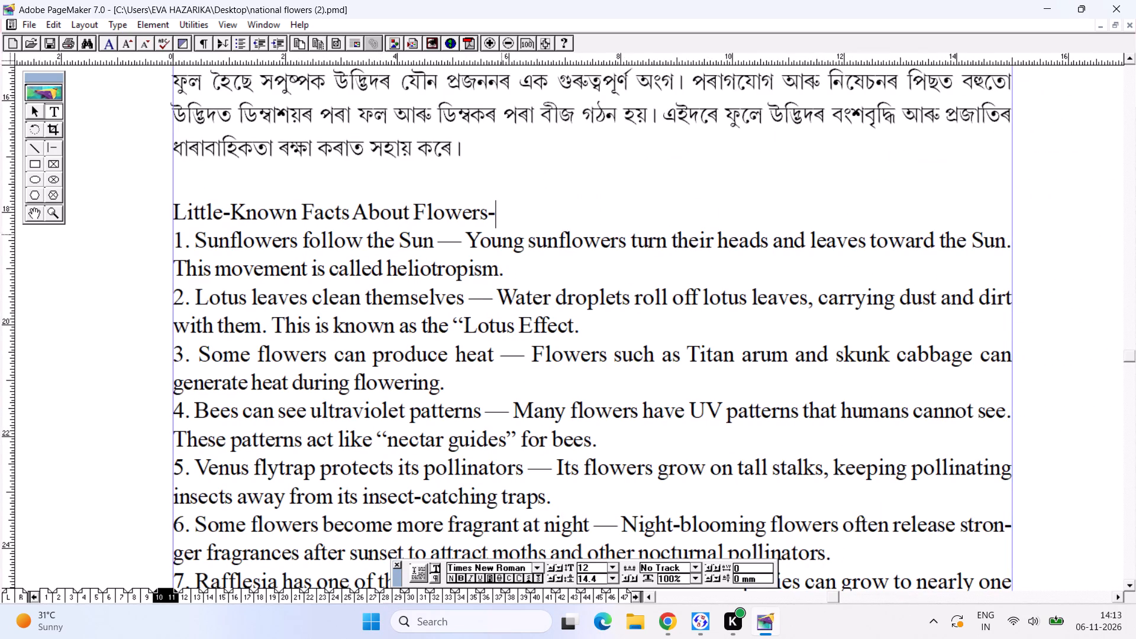
pyautogui.hotkey('ctrl', 's')
# Examine the formatting of the Assamese facts above the English heading on page 10.
pyautogui.hotkey('ctrl', '0')
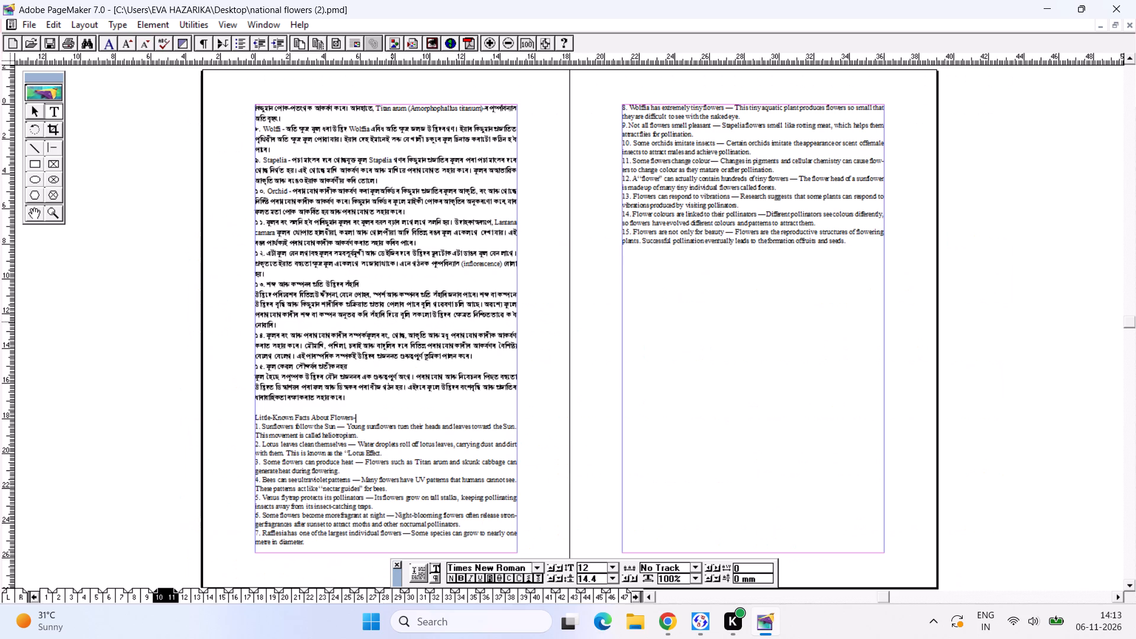
pyautogui.click(694, 189)
pyautogui.click(52, 106)
pyautogui.moveTo(274, 222); pyautogui.dragTo(366, 394)
pyautogui.click(264, 278)
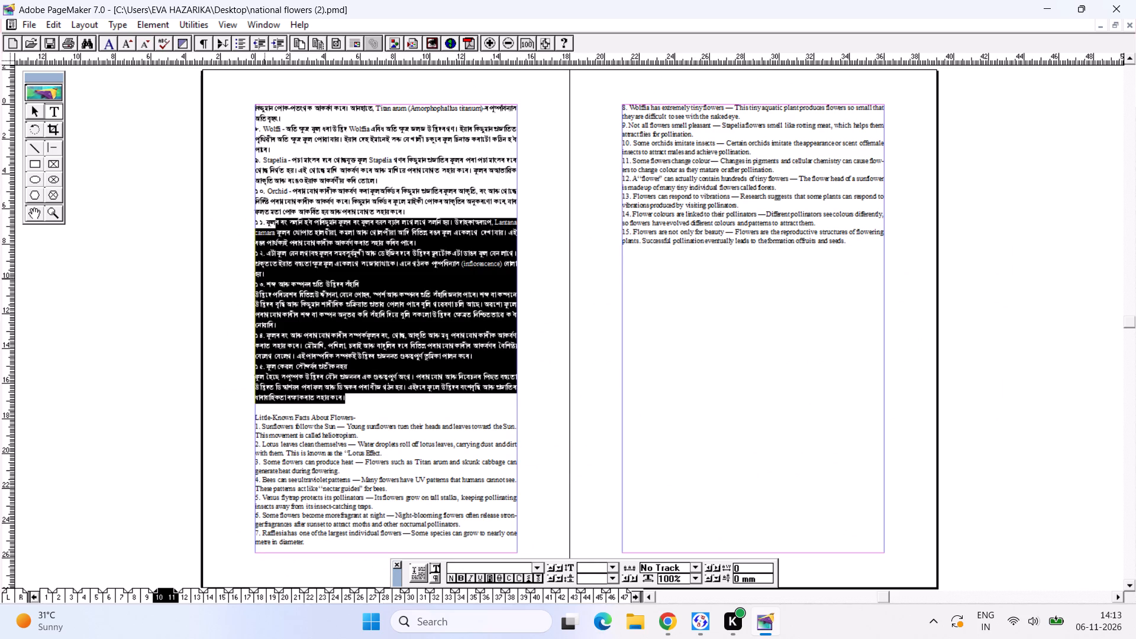
pyautogui.moveTo(254, 128); pyautogui.dragTo(377, 292)
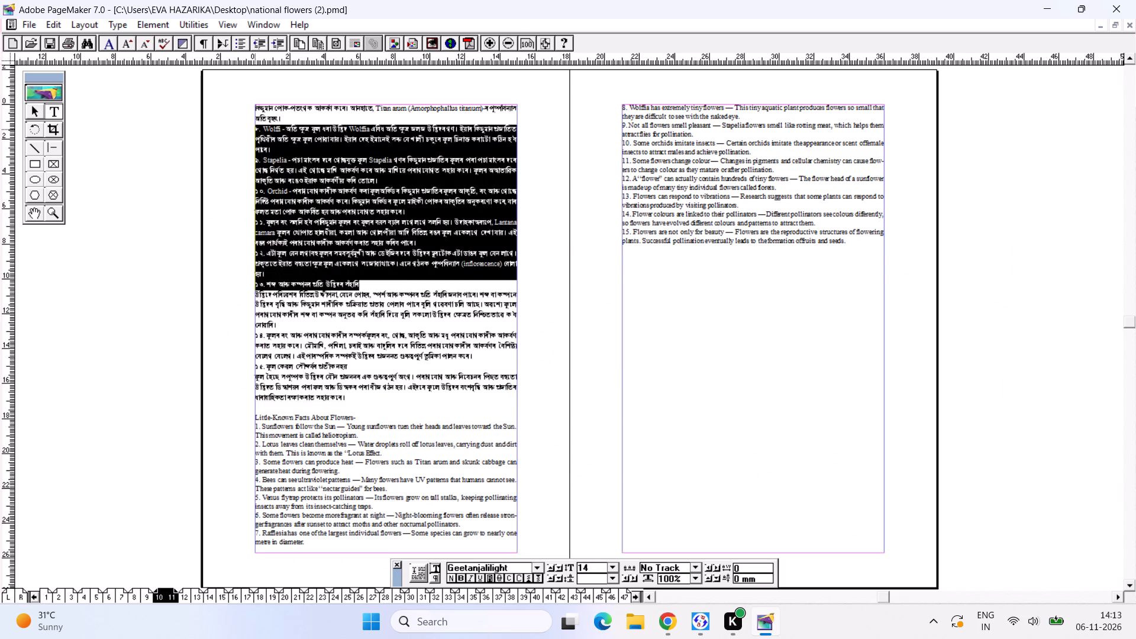
pyautogui.moveTo(377, 292); pyautogui.dragTo(209, 412)
pyautogui.click(323, 186)
pyautogui.moveTo(252, 110); pyautogui.dragTo(360, 325)
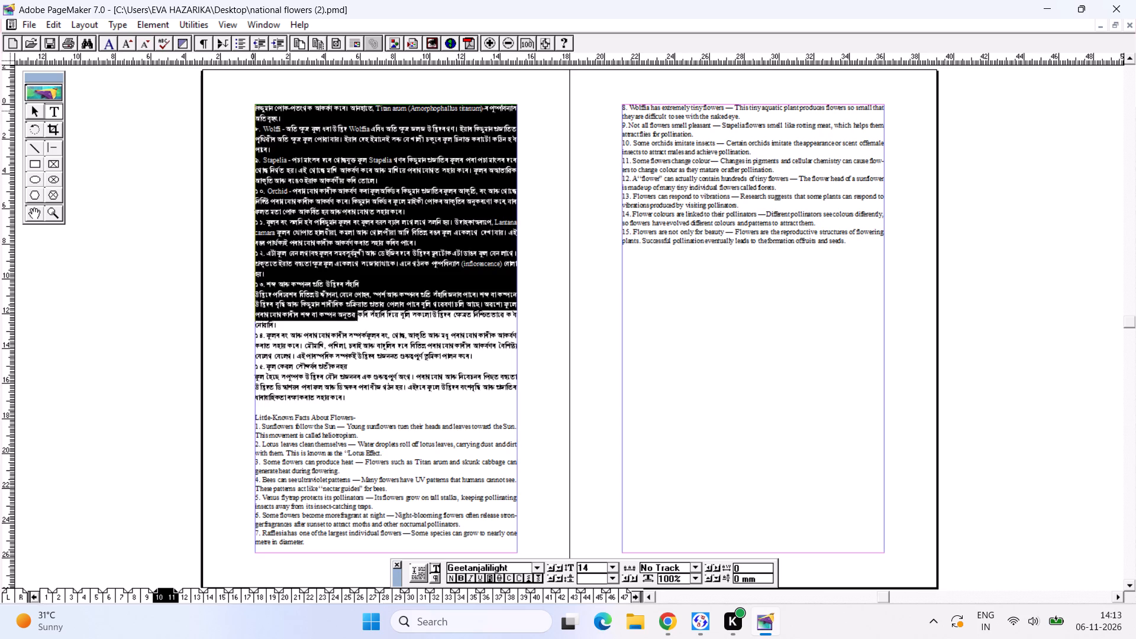
pyautogui.moveTo(360, 325); pyautogui.dragTo(251, 412)
pyautogui.click(393, 322)
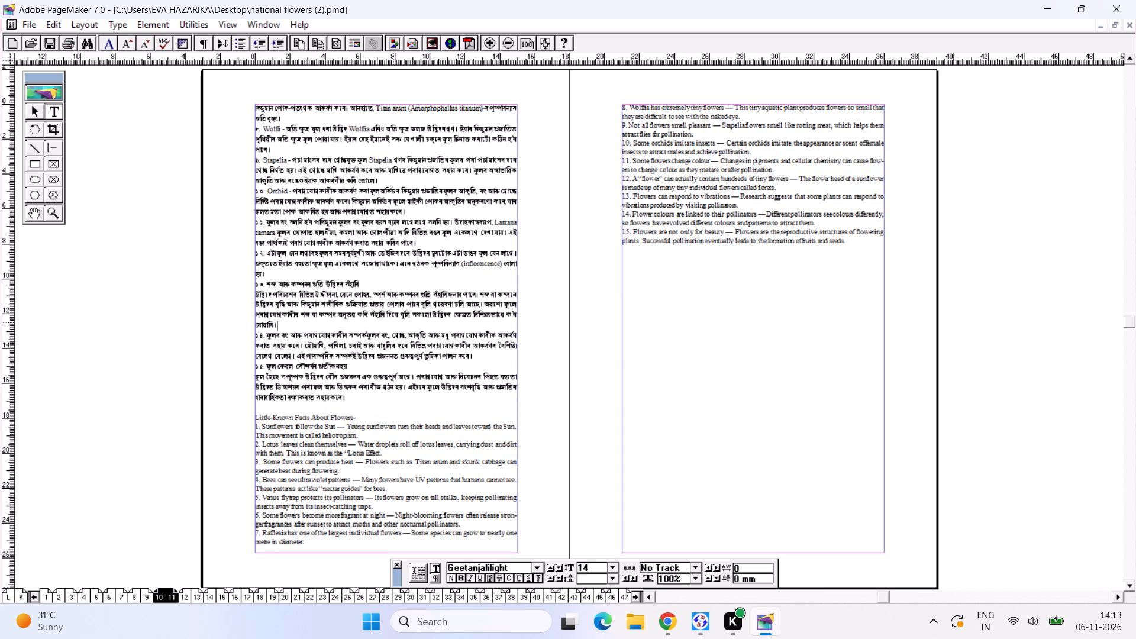
# Review the layout of the Assamese pages from spread 2–3 through spread 8–9.
pyautogui.click(55, 596)
pyautogui.click(87, 596)
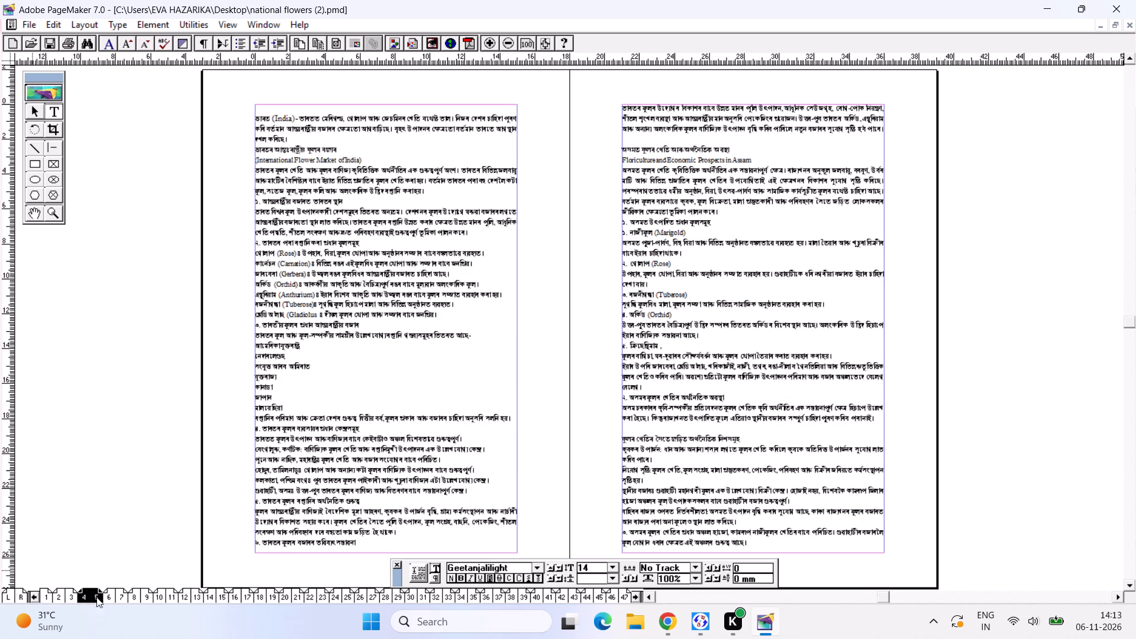
pyautogui.click(51, 594)
pyautogui.click(66, 596)
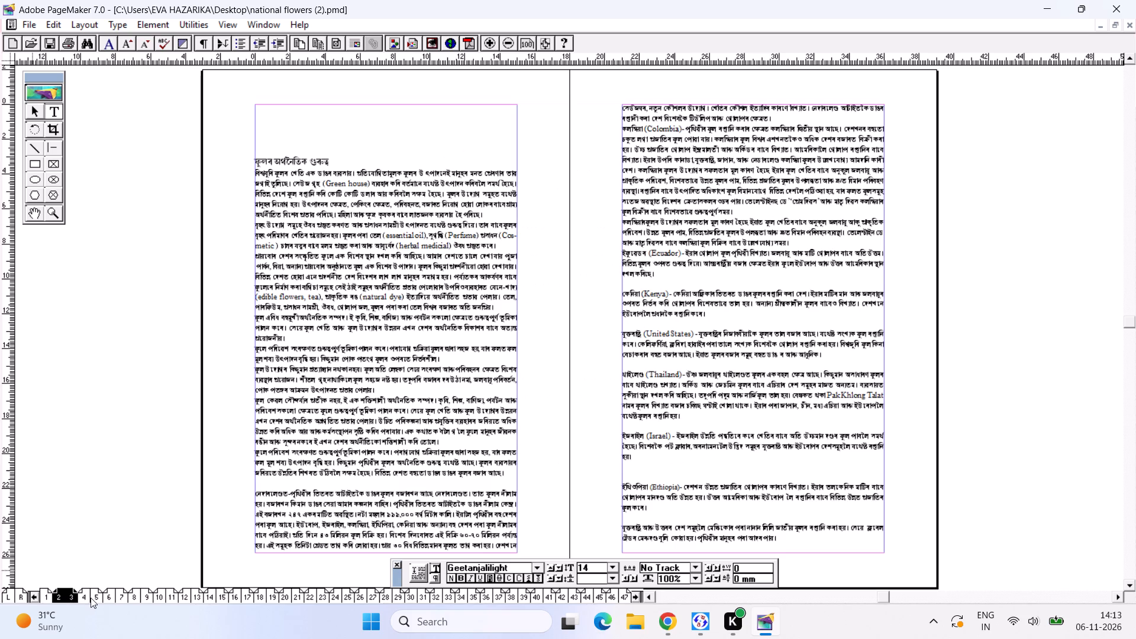
pyautogui.click(91, 595)
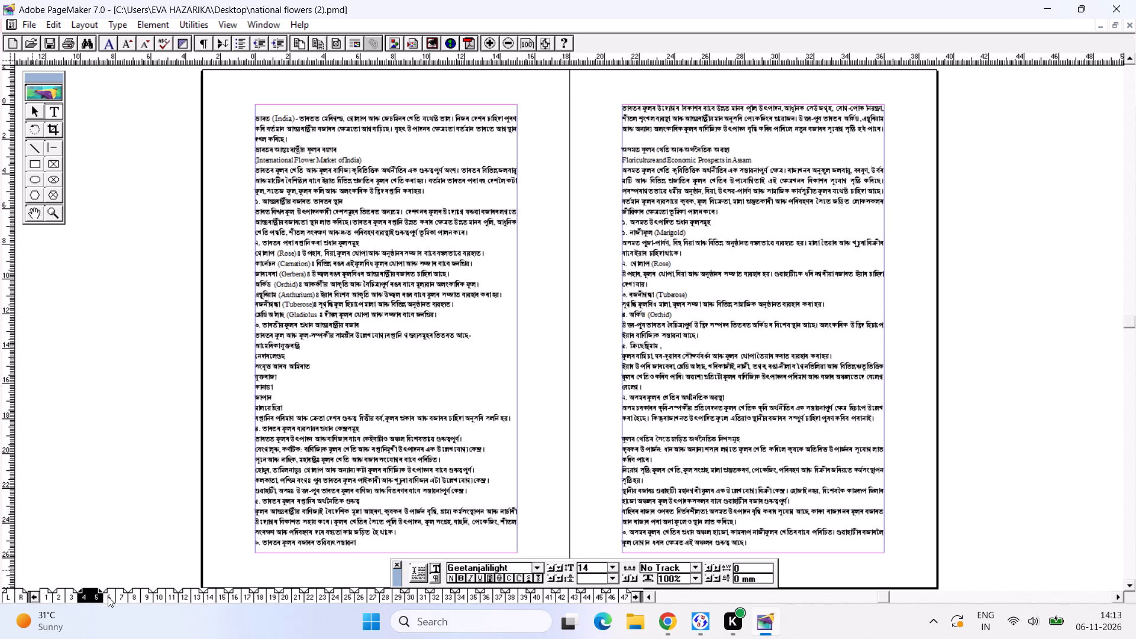
pyautogui.click(109, 594)
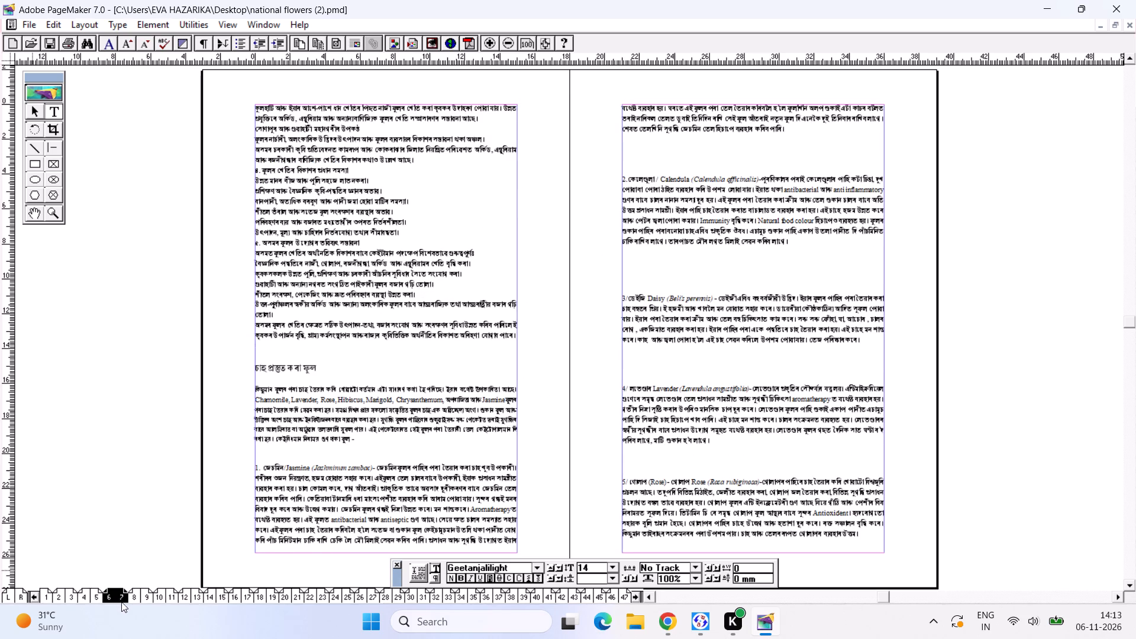
pyautogui.click(142, 599)
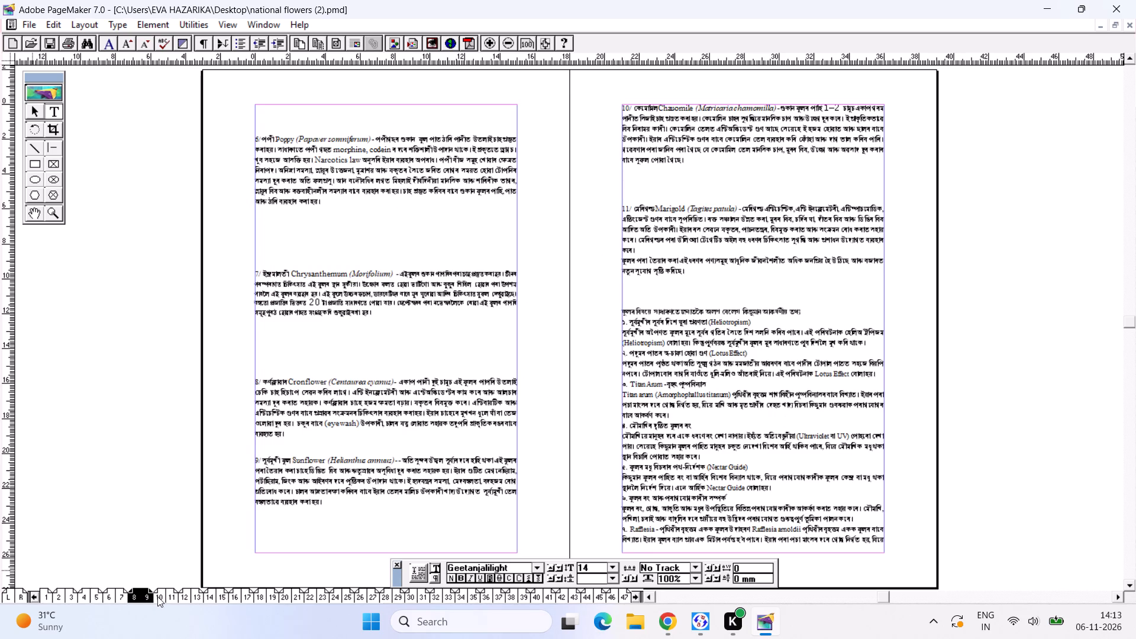
pyautogui.click(165, 593)
# Recheck page 1 and the spreads up to 12–13 to determine where the flower facts section ends.
pyautogui.click(41, 595)
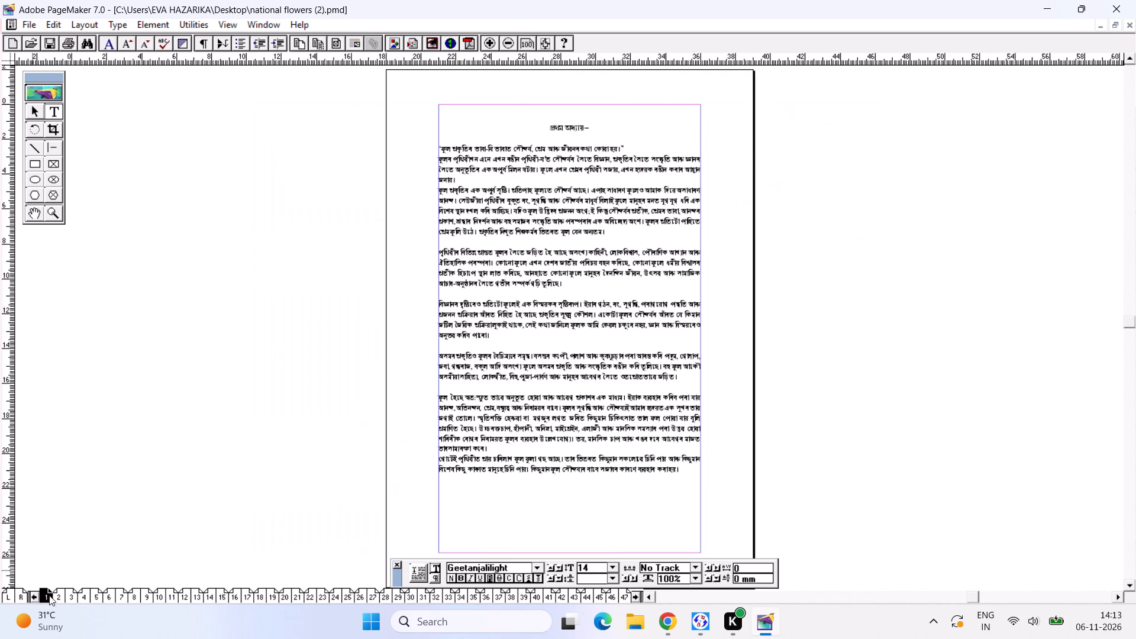
pyautogui.click(82, 598)
pyautogui.click(67, 598)
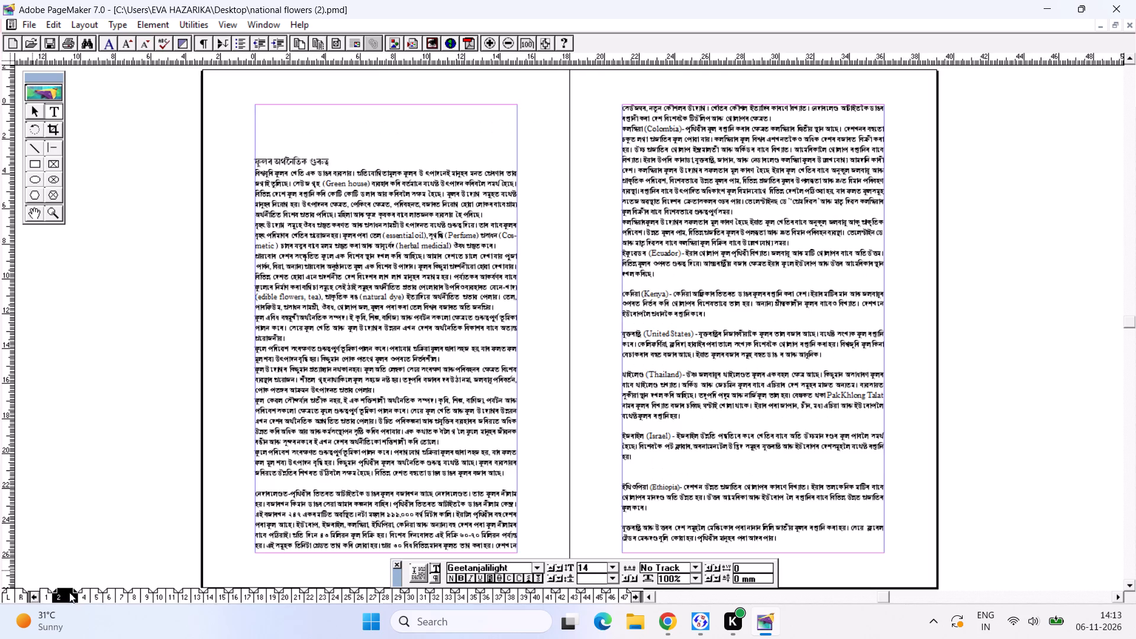
pyautogui.click(84, 599)
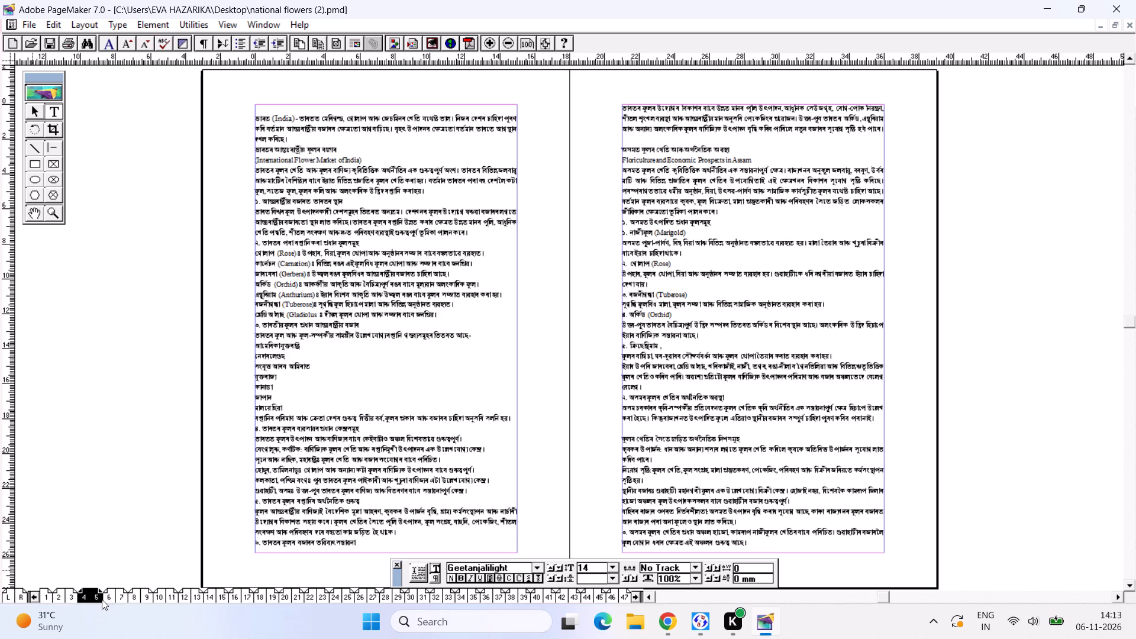
pyautogui.click(112, 561)
pyautogui.click(50, 596)
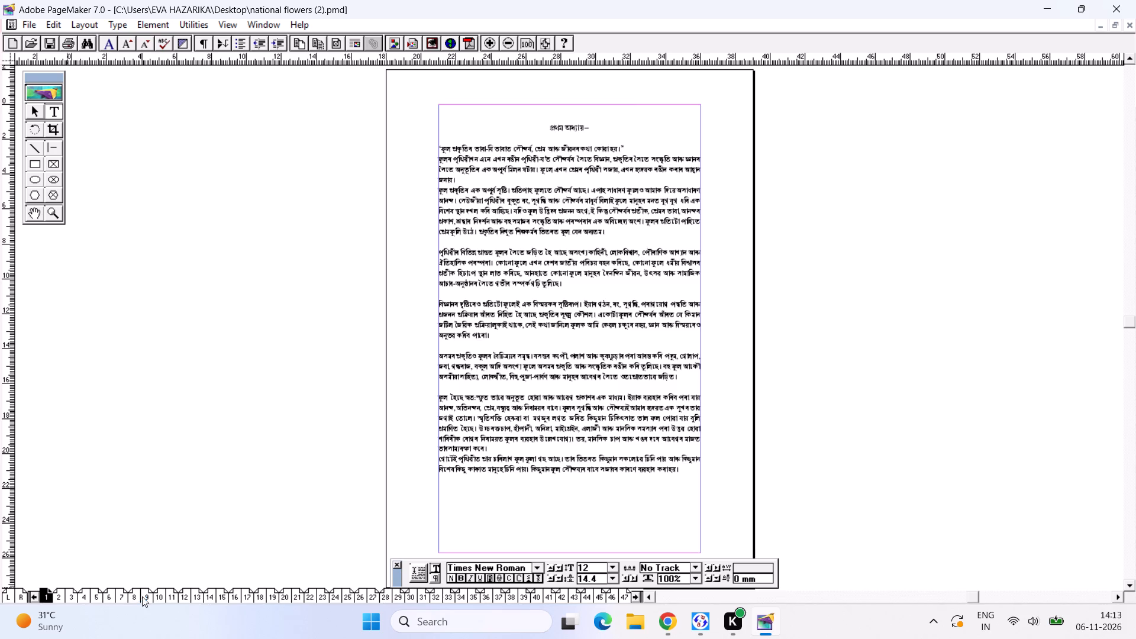
pyautogui.click(142, 596)
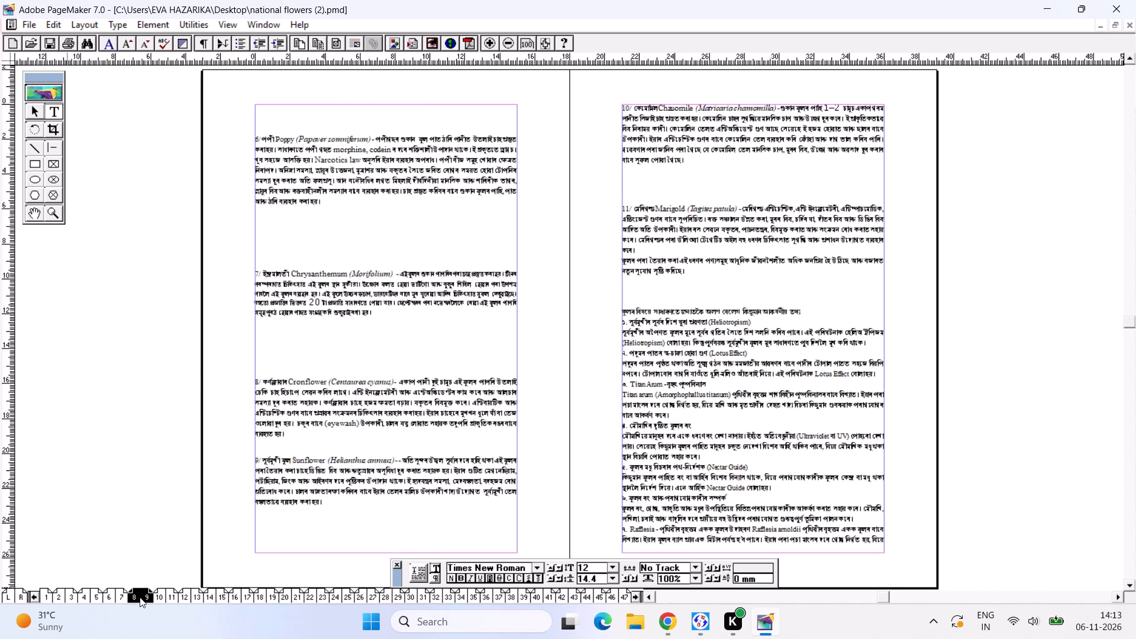
pyautogui.click(157, 596)
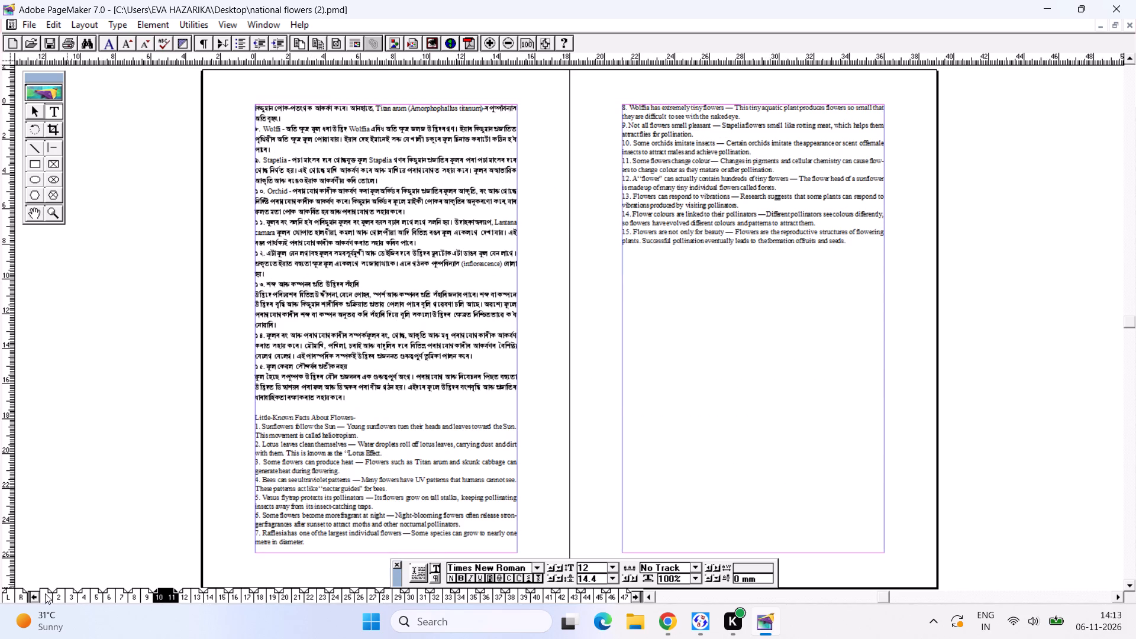
pyautogui.click(45, 593)
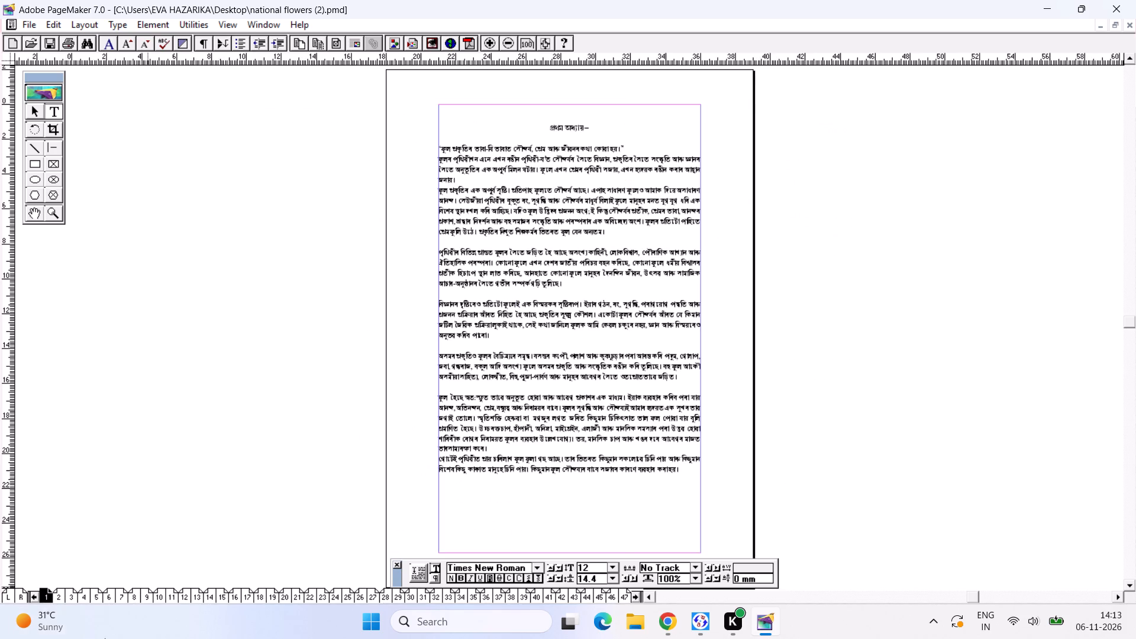
pyautogui.click(188, 596)
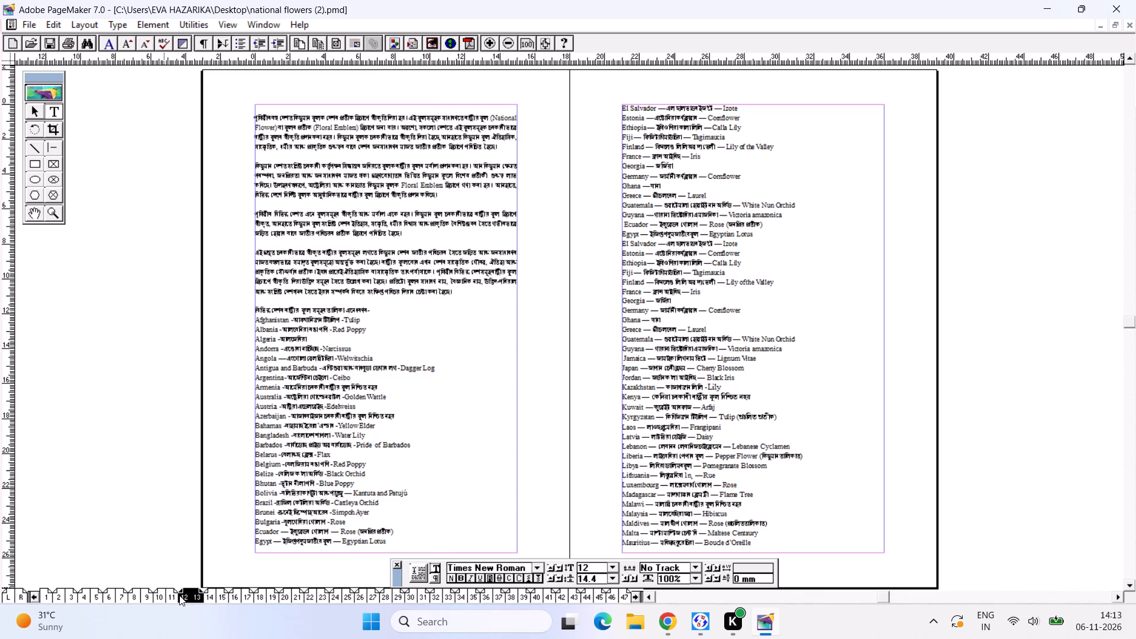
pyautogui.click(172, 595)
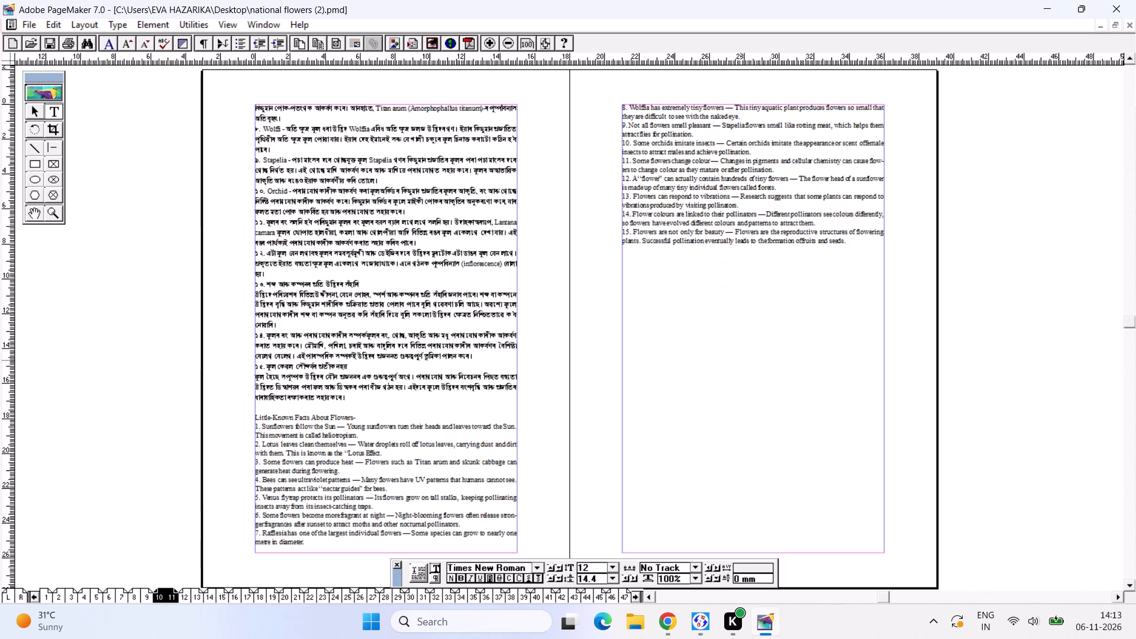
# Inspect the extent of the English text block holding facts 8 to 15 on page 11.
pyautogui.click(753, 226)
pyautogui.moveTo(848, 244); pyautogui.dragTo(892, 389)
pyautogui.click(38, 109)
pyautogui.click(723, 178)
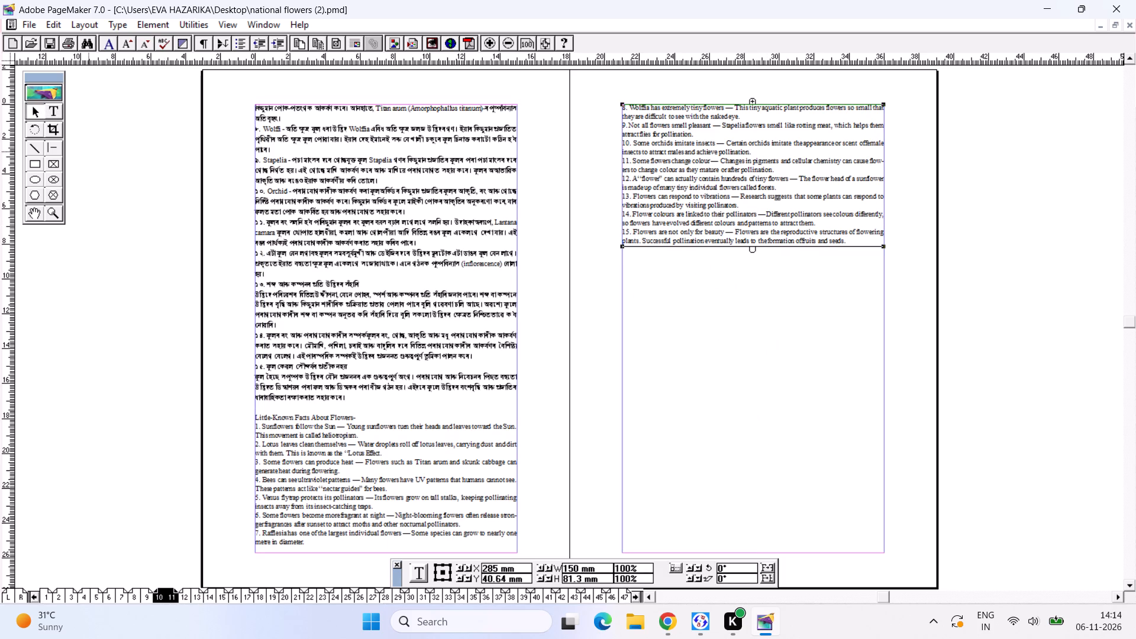
pyautogui.click(59, 111)
# Print pages 1-11 of the publication with Microsoft Print to PDF, using A4 paper in portrait orientation.
pyautogui.click(44, 594)
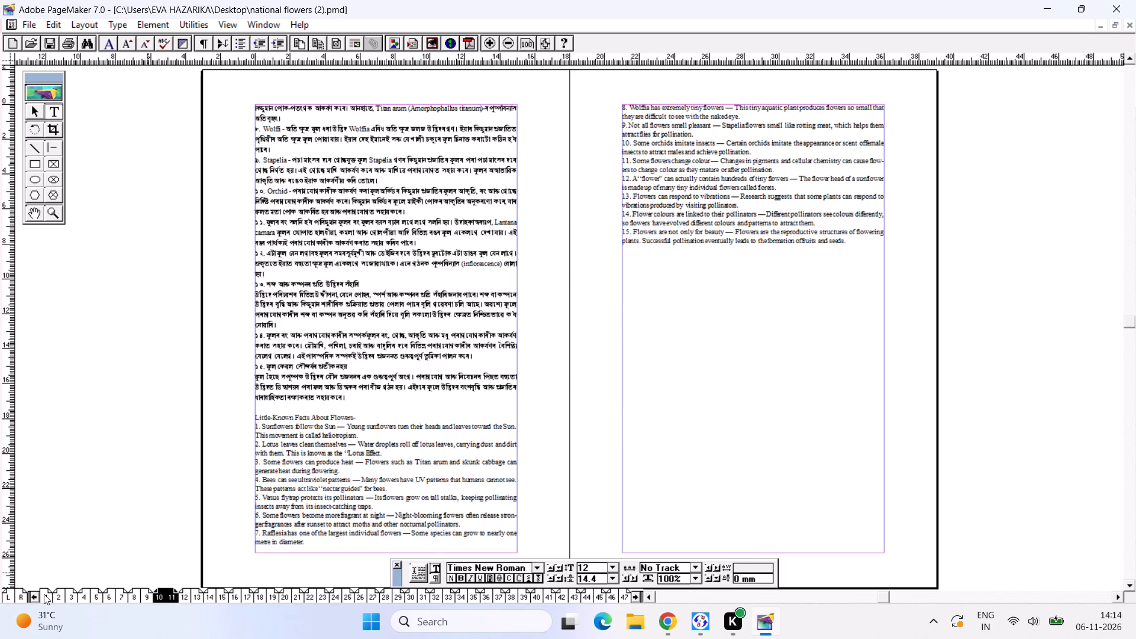
pyautogui.hotkey('ctrl', 'p')
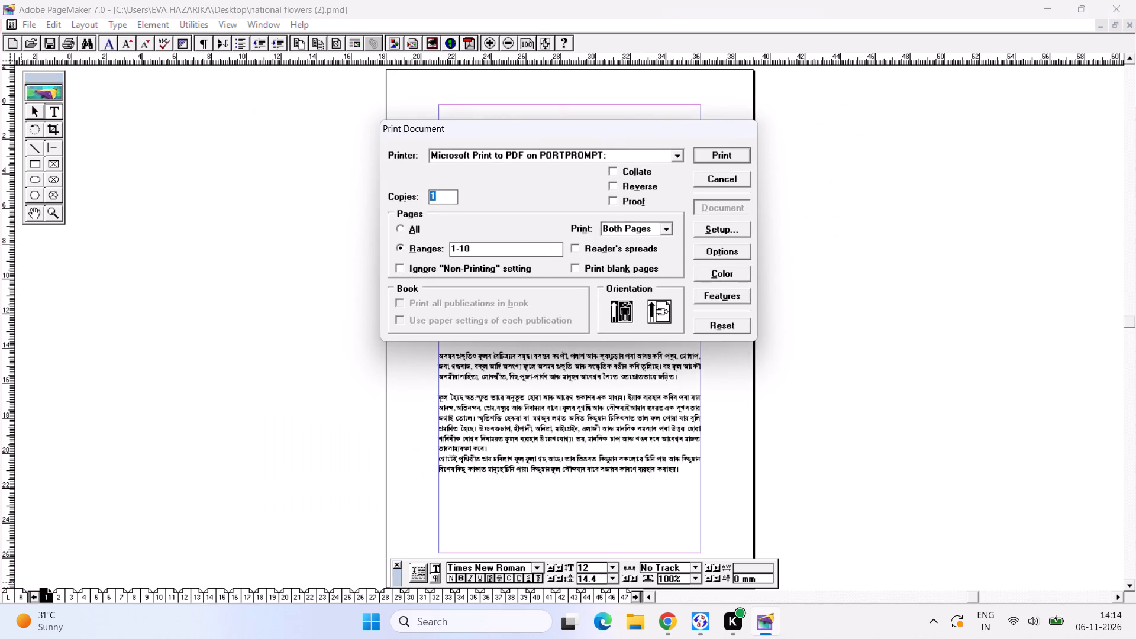
pyautogui.click(496, 247)
pyautogui.press('BackSpace')
pyautogui.press('1')
pyautogui.click(716, 232)
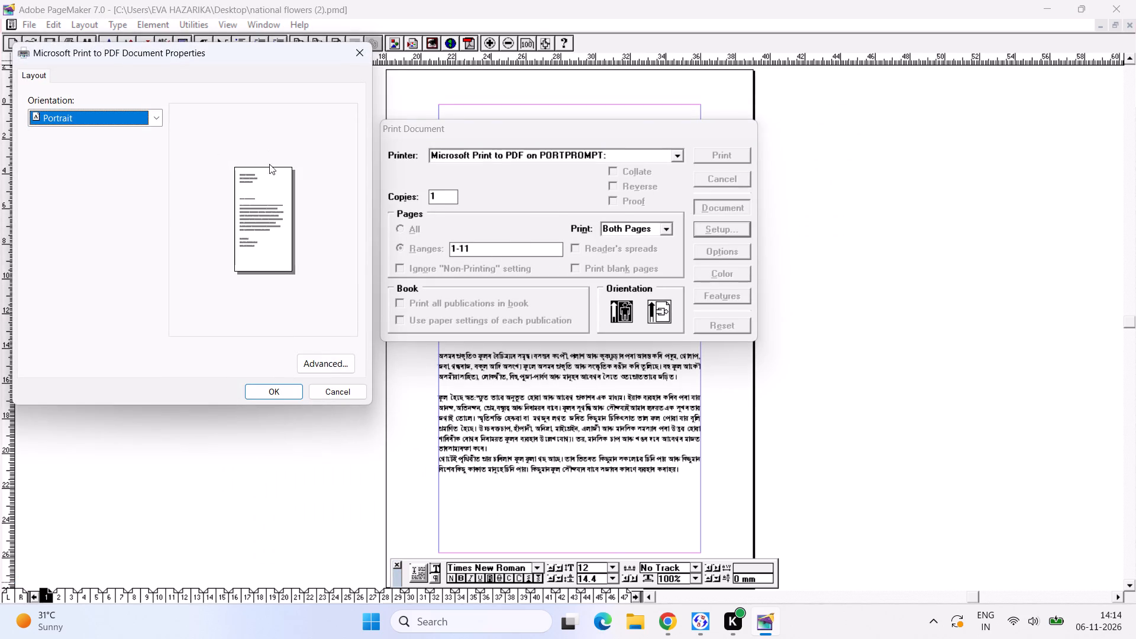
pyautogui.click(325, 363)
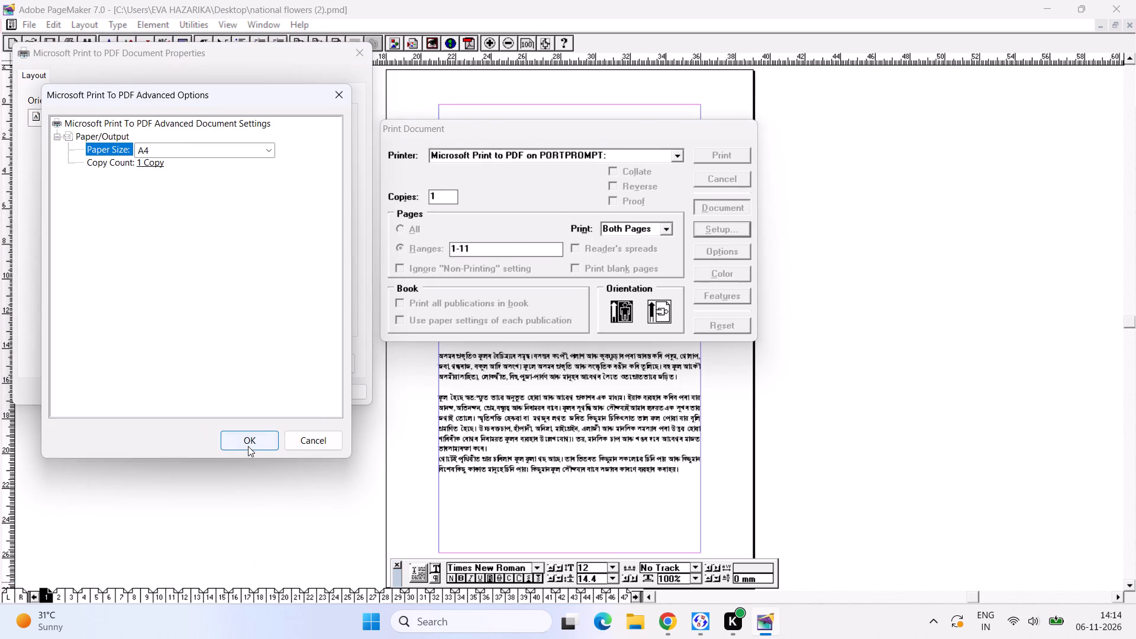
pyautogui.click(246, 446)
pyautogui.click(289, 390)
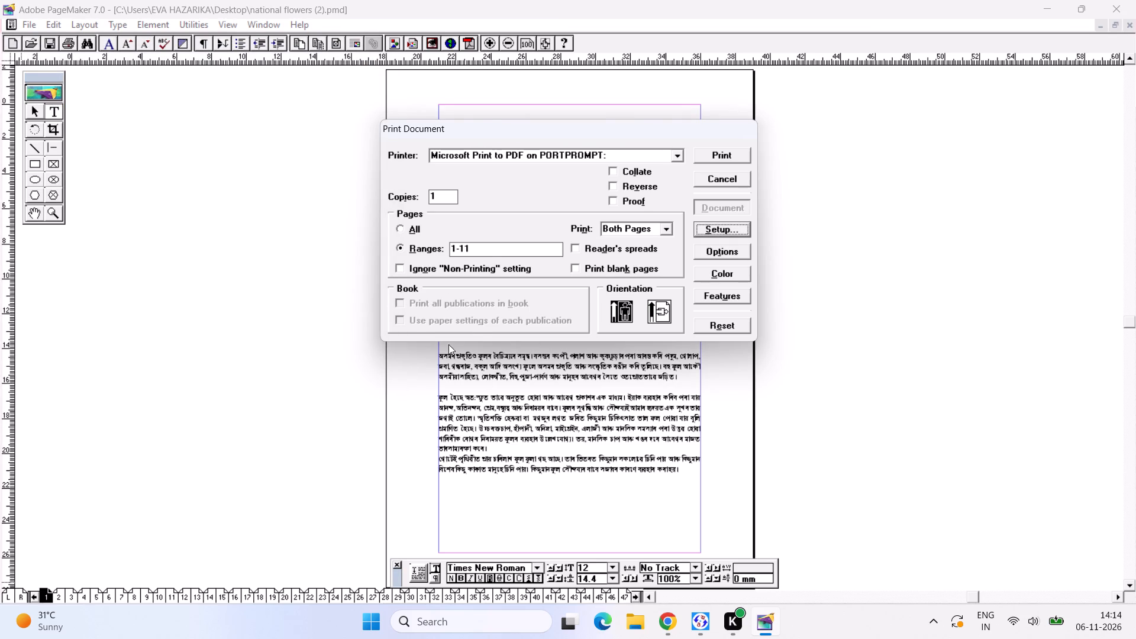
pyautogui.click(733, 153)
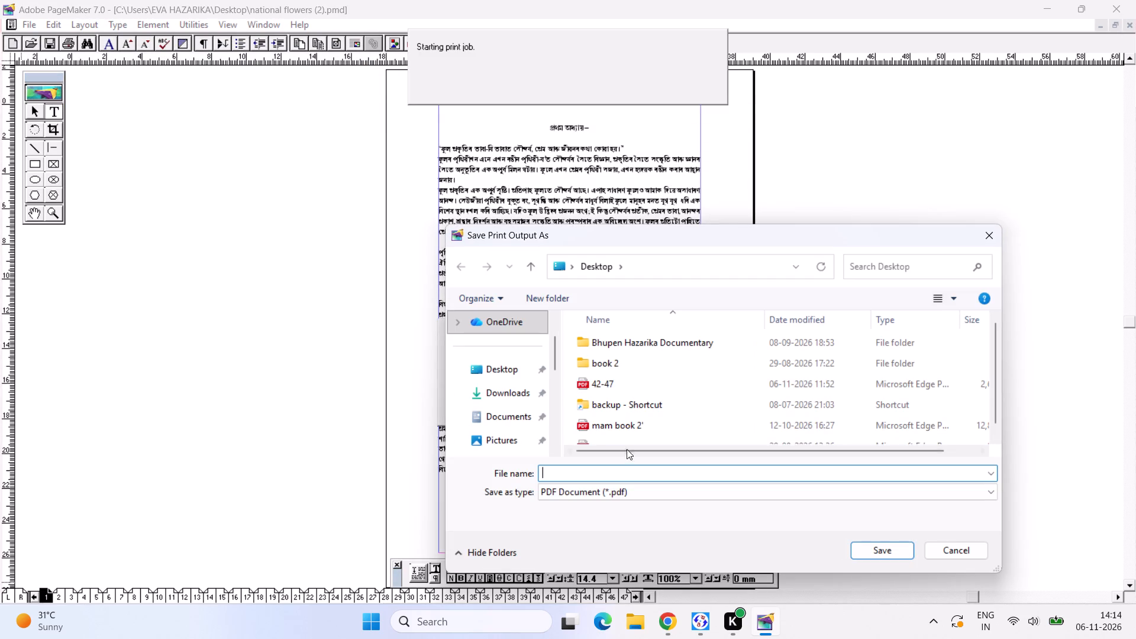
# Toggle the WinLipi keyboard input and enter "Flo" as the file name of the PDF output.
pyautogui.hotkey('shift', 'f')
pyautogui.press('BackSpace')
pyautogui.press('BackSpace')
pyautogui.click(940, 617)
pyautogui.click(899, 577)
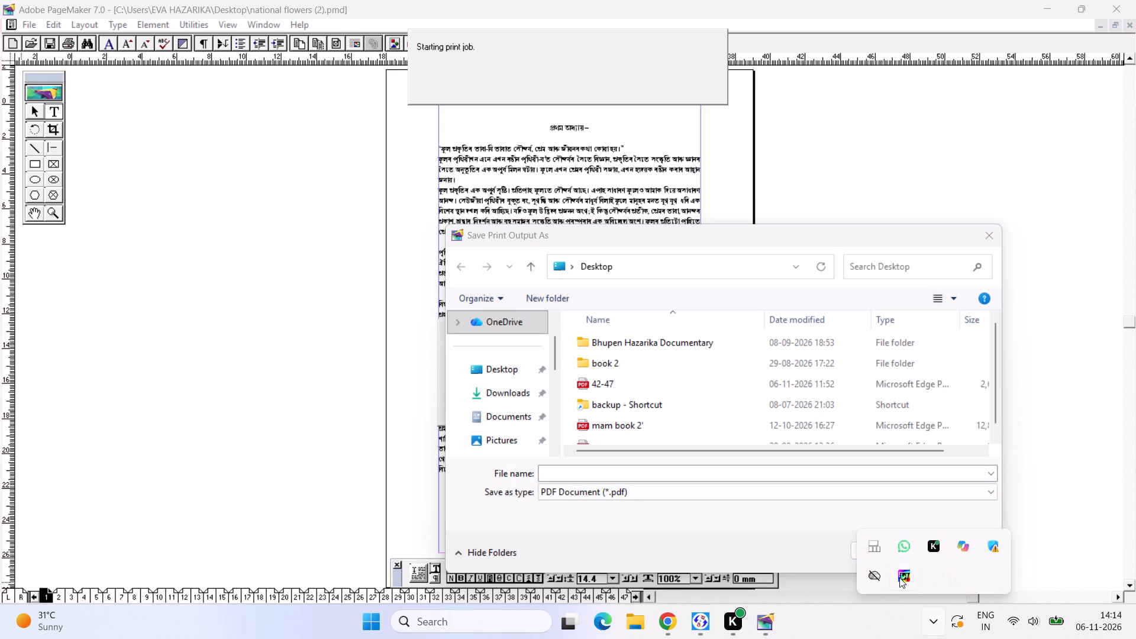
pyautogui.click(890, 551)
pyautogui.hotkey('shift', 'f')
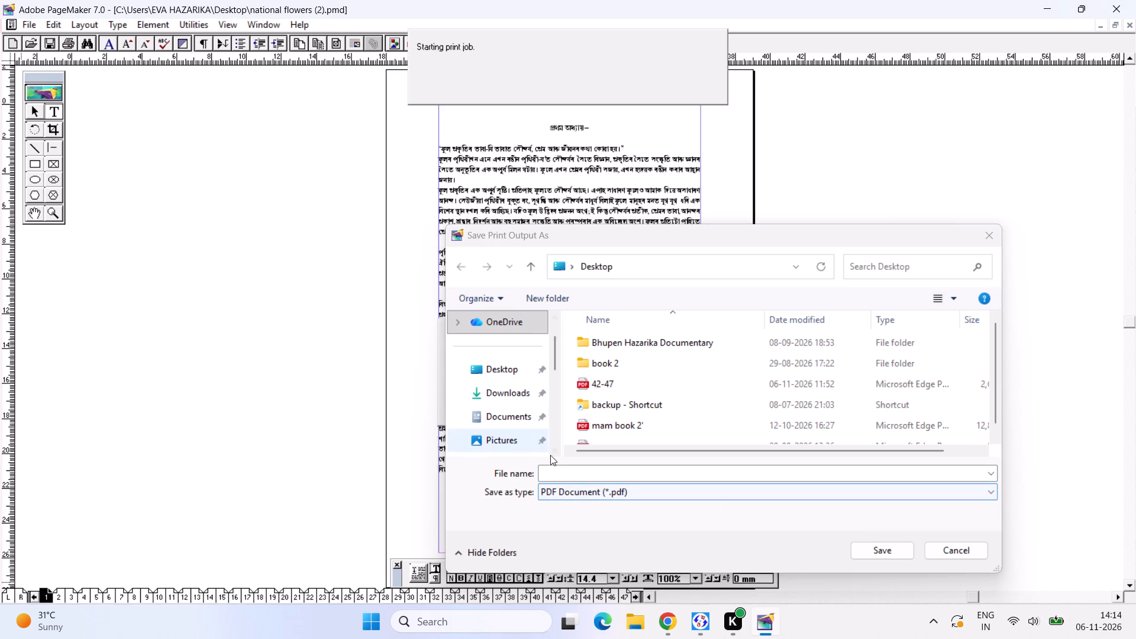
pyautogui.click(572, 473)
pyautogui.hotkey('shift', 'f')
pyautogui.write('lo')
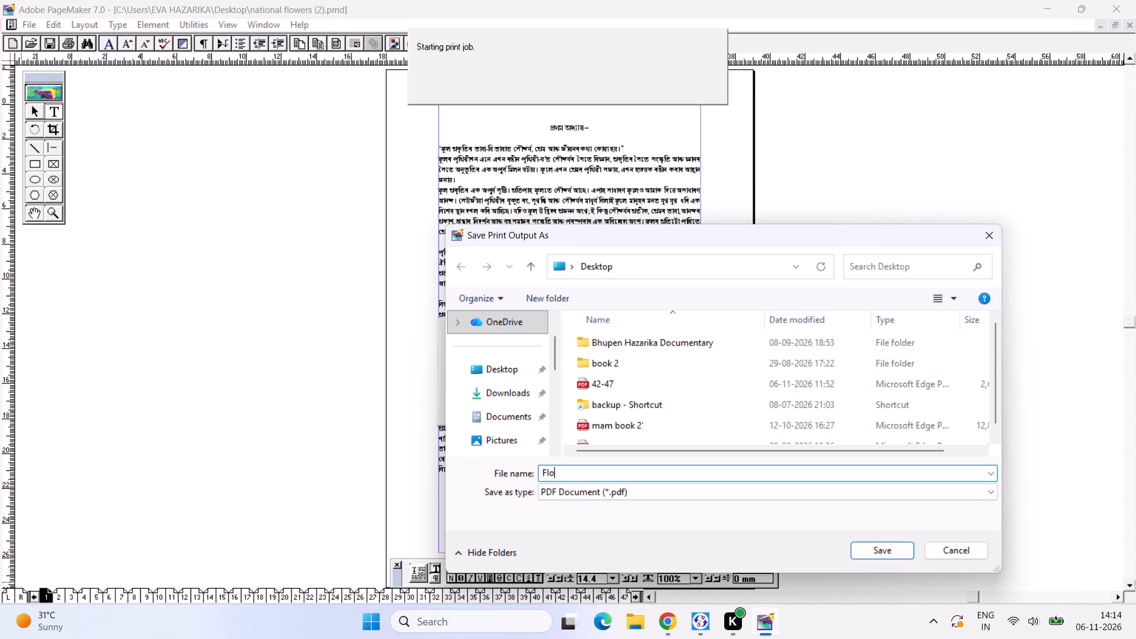
# Examine the Desktop folder's contents and the available save locations for the PDF output.
pyautogui.scroll(-3, 741, 386)
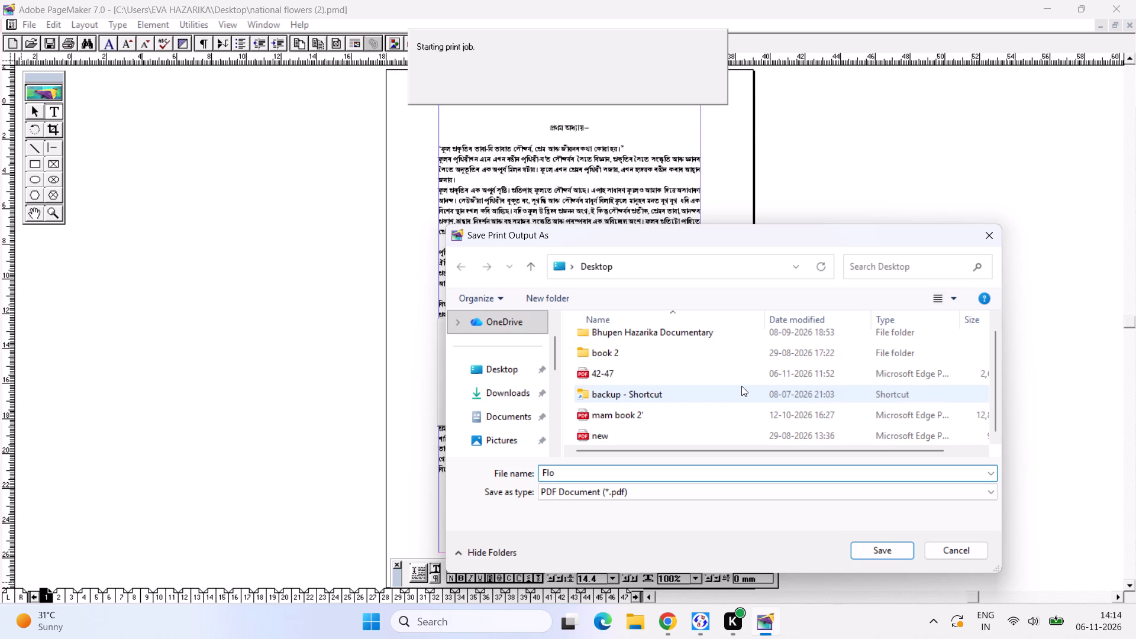
pyautogui.scroll(-3, 737, 392)
pyautogui.scroll(7, 735, 393)
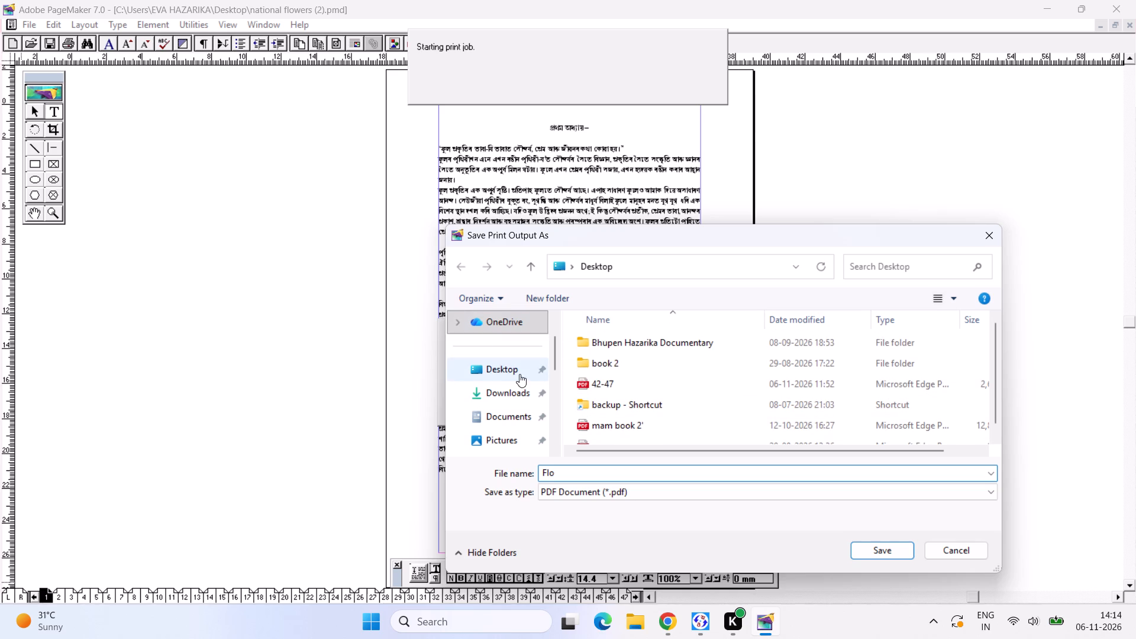
pyautogui.doubleClick(517, 372)
pyautogui.scroll(-3, 616, 369)
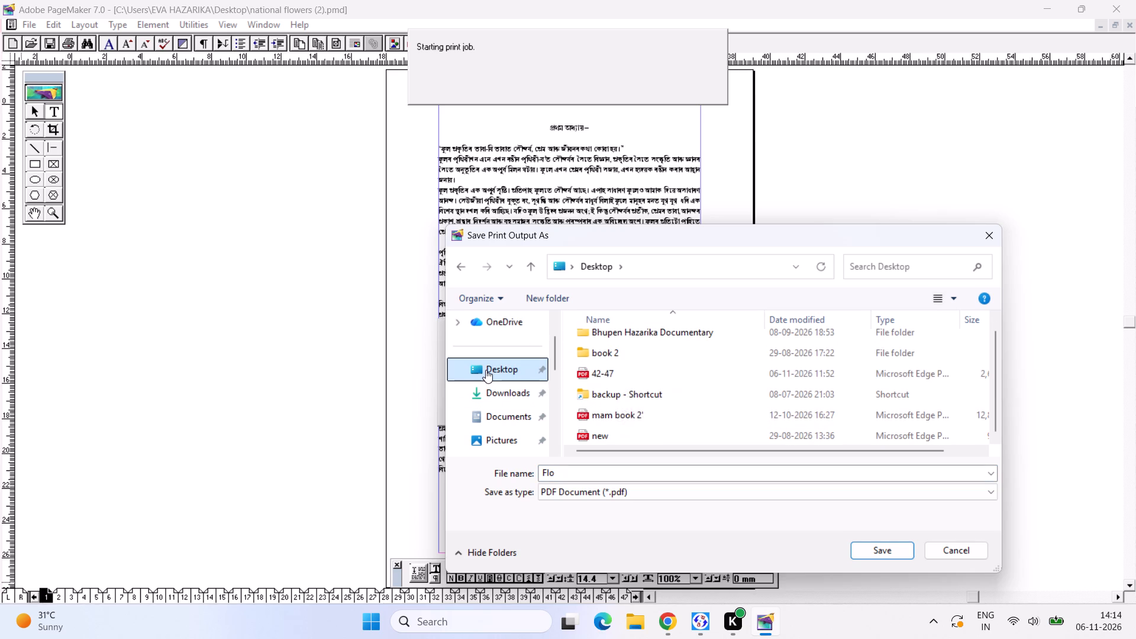
pyautogui.doubleClick(486, 370)
pyautogui.scroll(-4, 633, 379)
pyautogui.scroll(3, 632, 382)
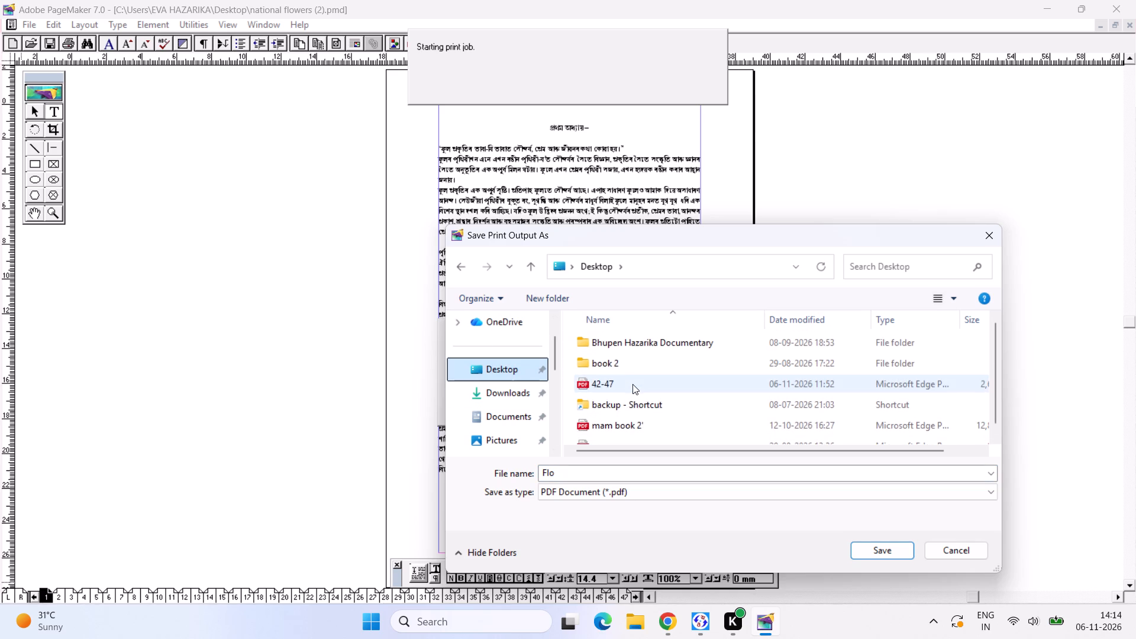
pyautogui.scroll(1, 632, 384)
pyautogui.scroll(-2, 517, 419)
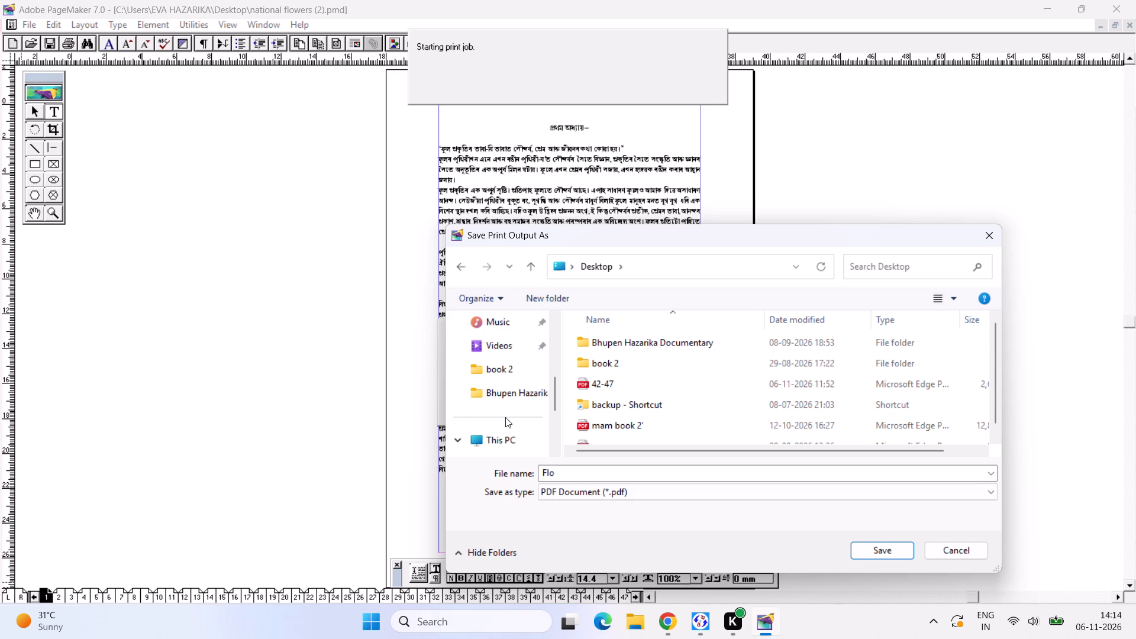
pyautogui.scroll(6, 505, 415)
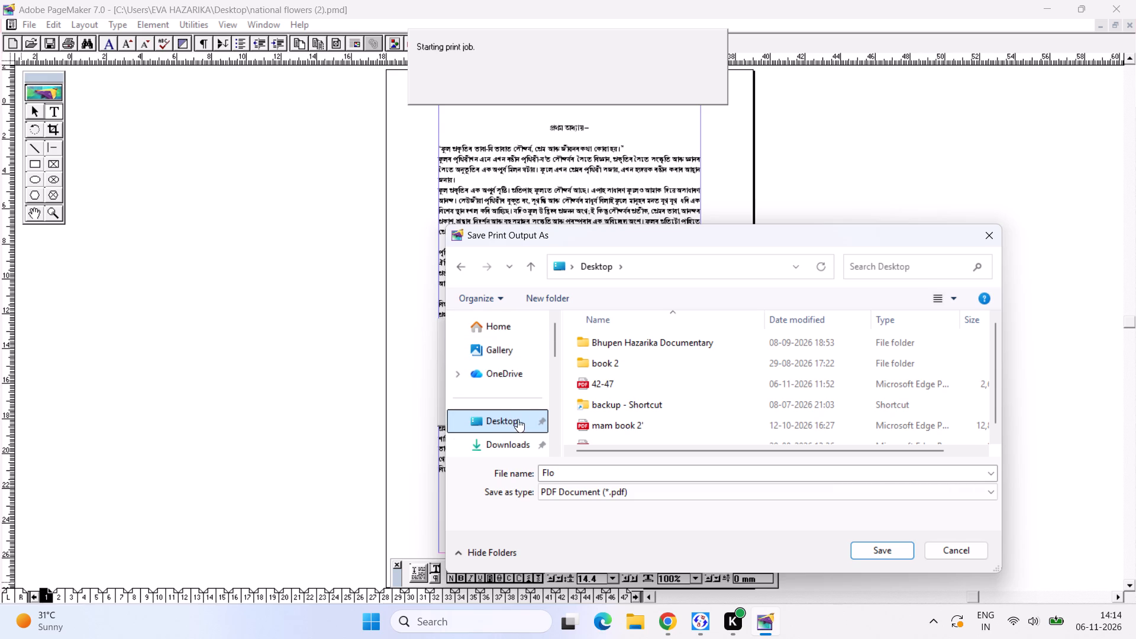
pyautogui.scroll(4, 493, 313)
pyautogui.scroll(-4, 501, 393)
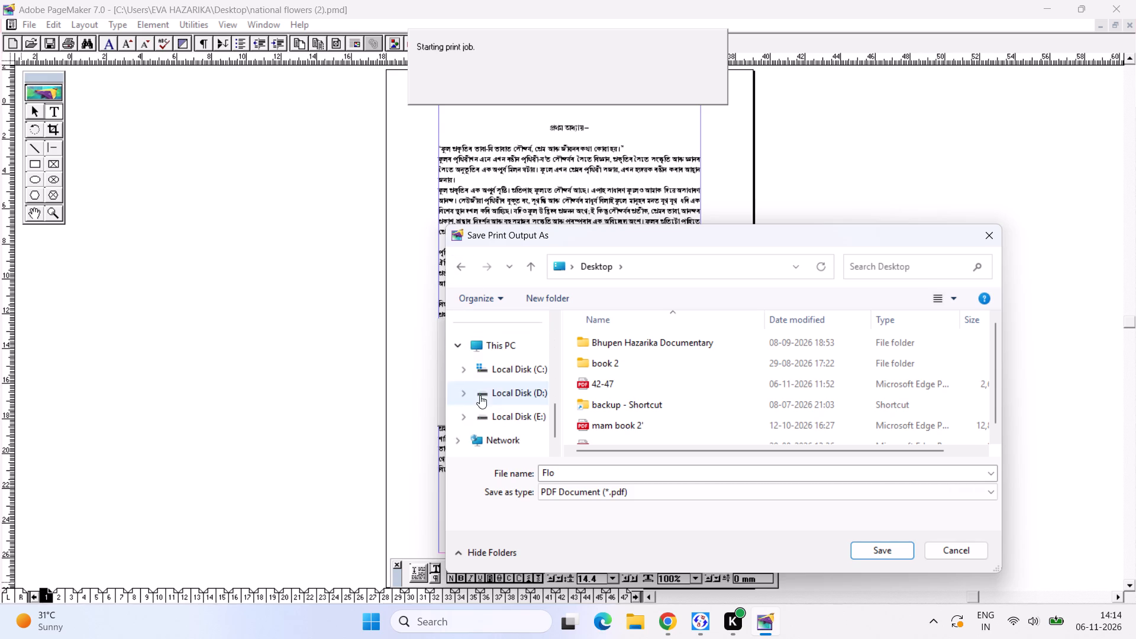
# Check This PC, Home, OneDrive and Downloads as possible save locations for the PDF.
pyautogui.doubleClick(489, 343)
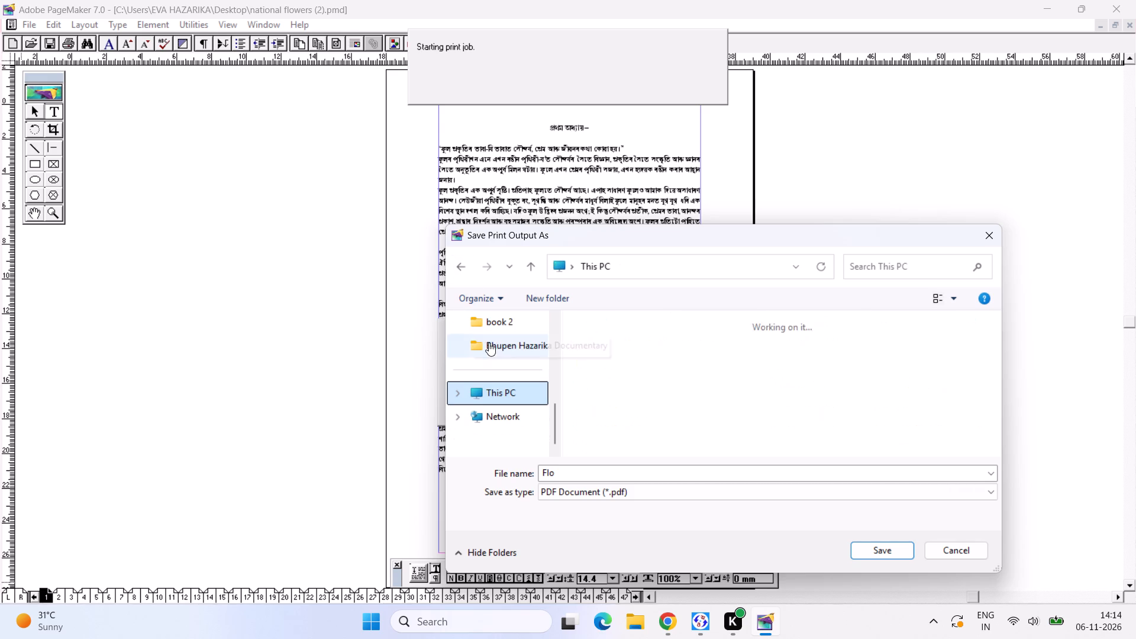
pyautogui.scroll(-3, 523, 410)
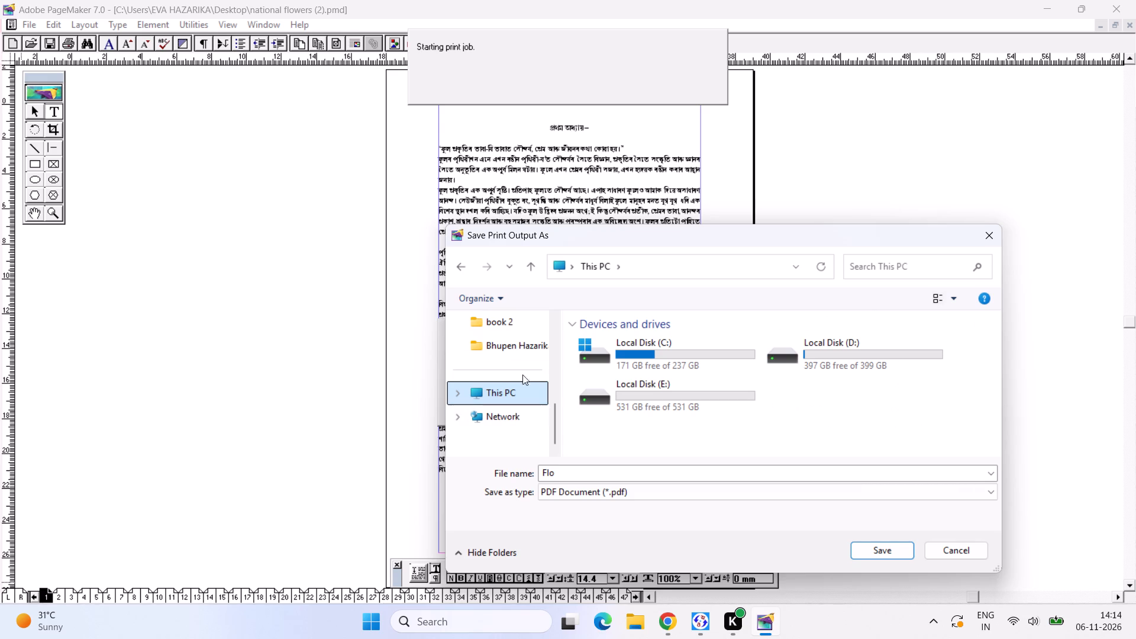
pyautogui.scroll(8, 517, 372)
pyautogui.doubleClick(507, 334)
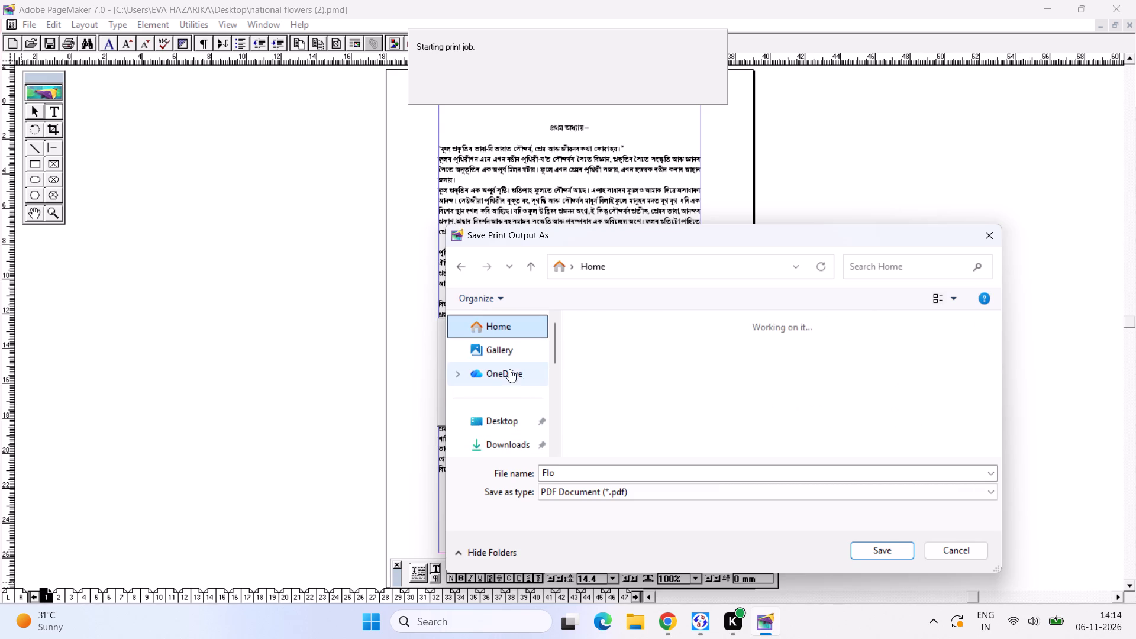
pyautogui.doubleClick(499, 378)
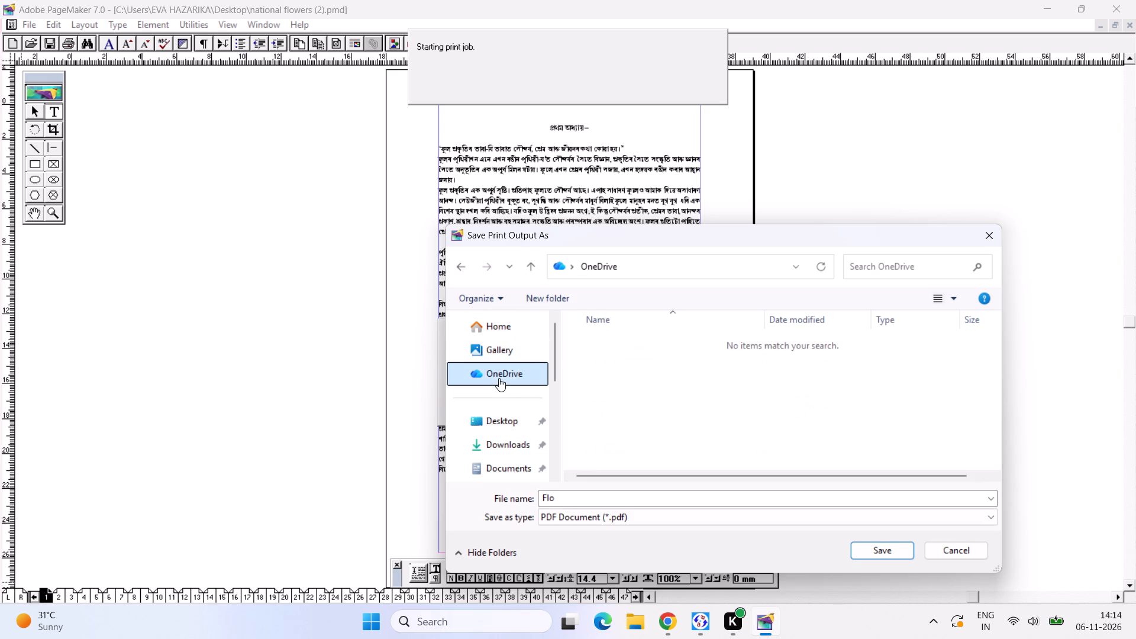
pyautogui.doubleClick(504, 433)
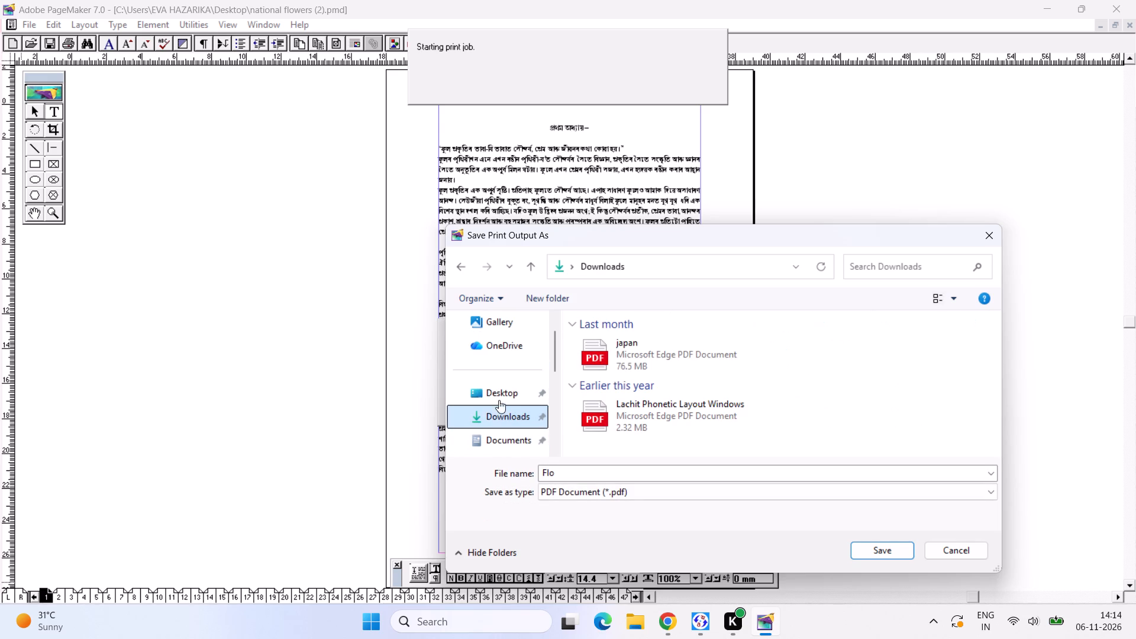
pyautogui.scroll(-1, 497, 409)
pyautogui.scroll(2, 475, 364)
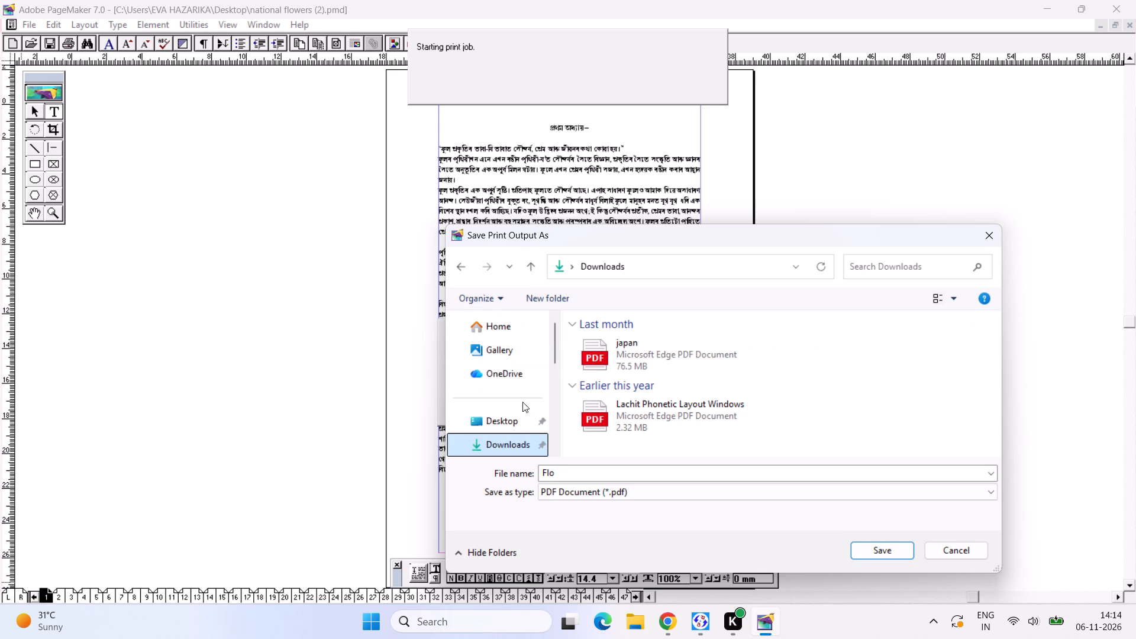
# Choose the Desktop as the save location and enter "Flowers ne" as the PDF's file name.
pyautogui.doubleClick(502, 418)
pyautogui.scroll(-2, 636, 411)
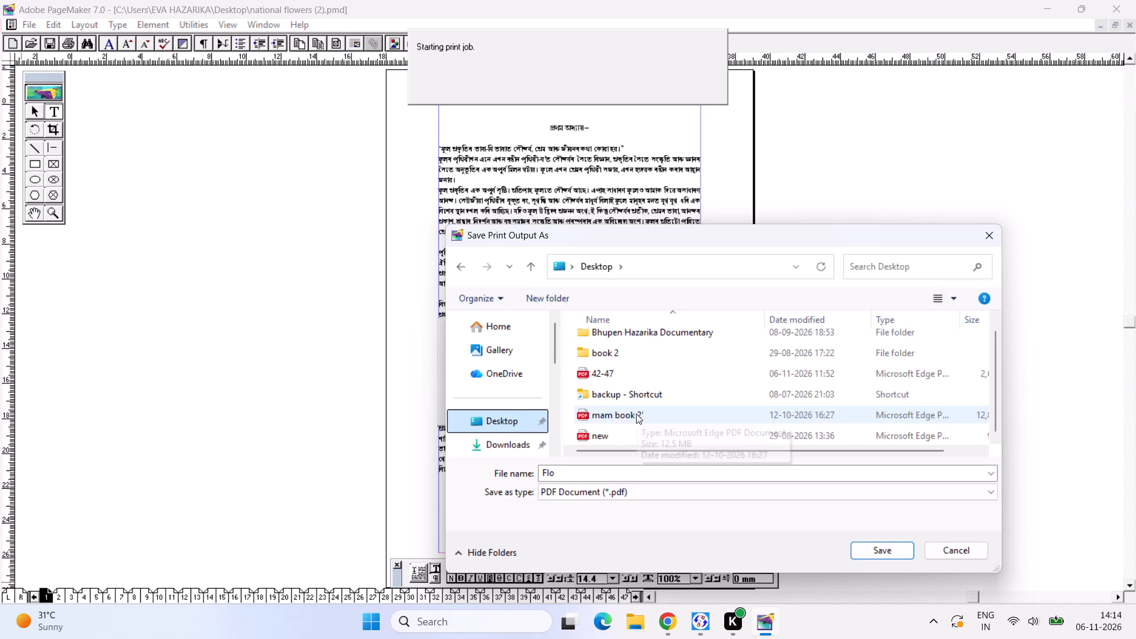
pyautogui.click(585, 471)
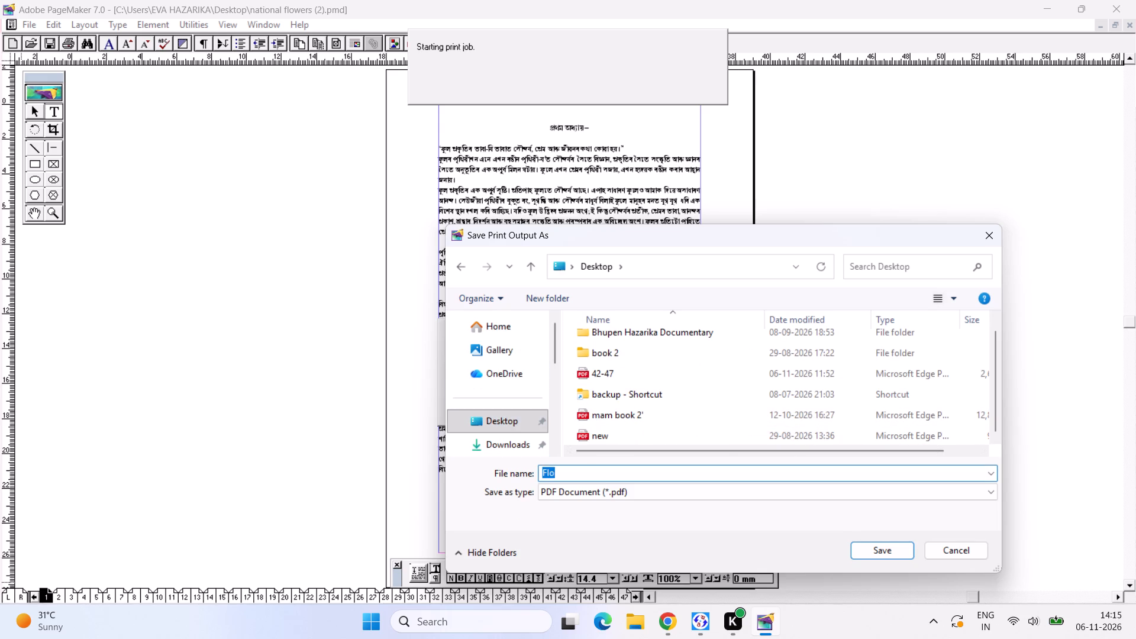
pyautogui.press('f')
pyautogui.press('BackSpace')
pyautogui.hotkey('shift', 'f')
pyautogui.write('lo')
pyautogui.write('wers')
pyautogui.press('space')
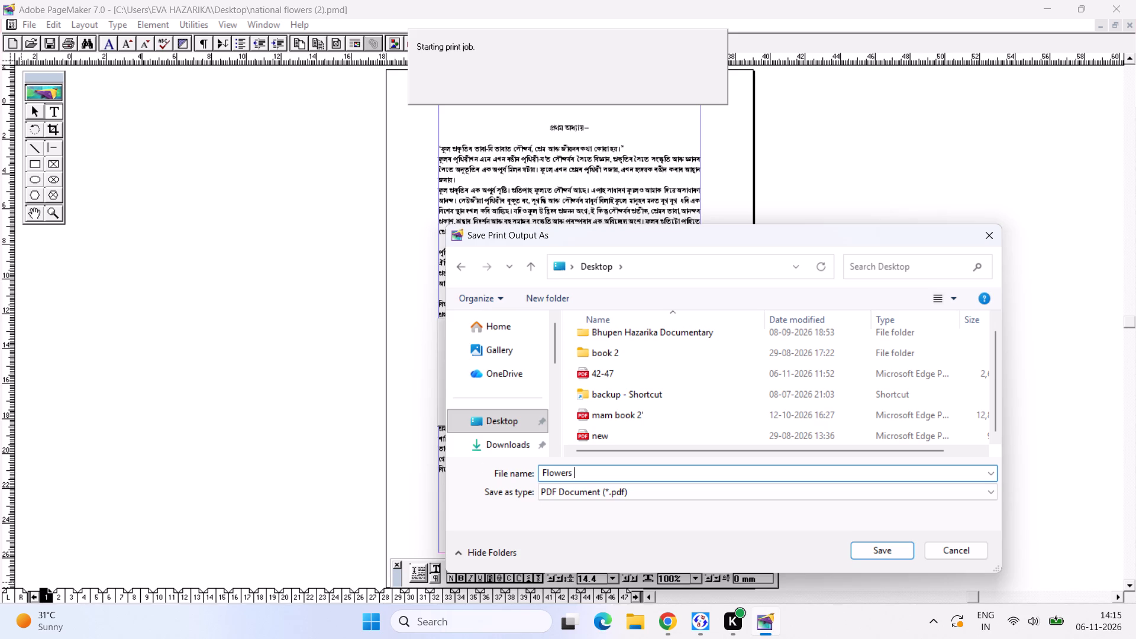
pyautogui.write('ne')
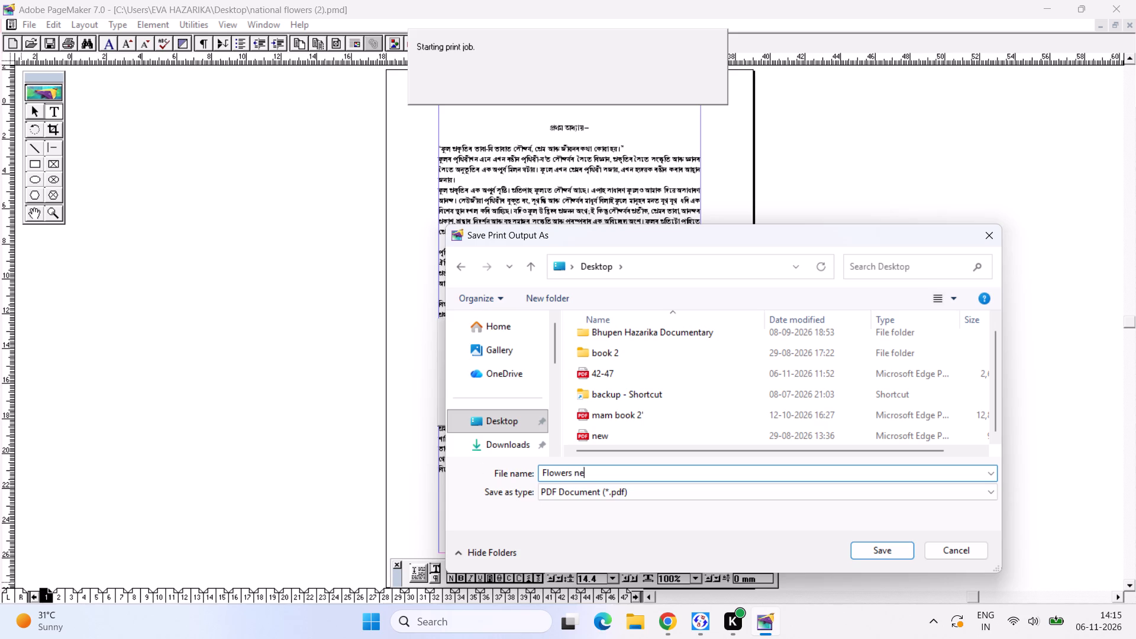
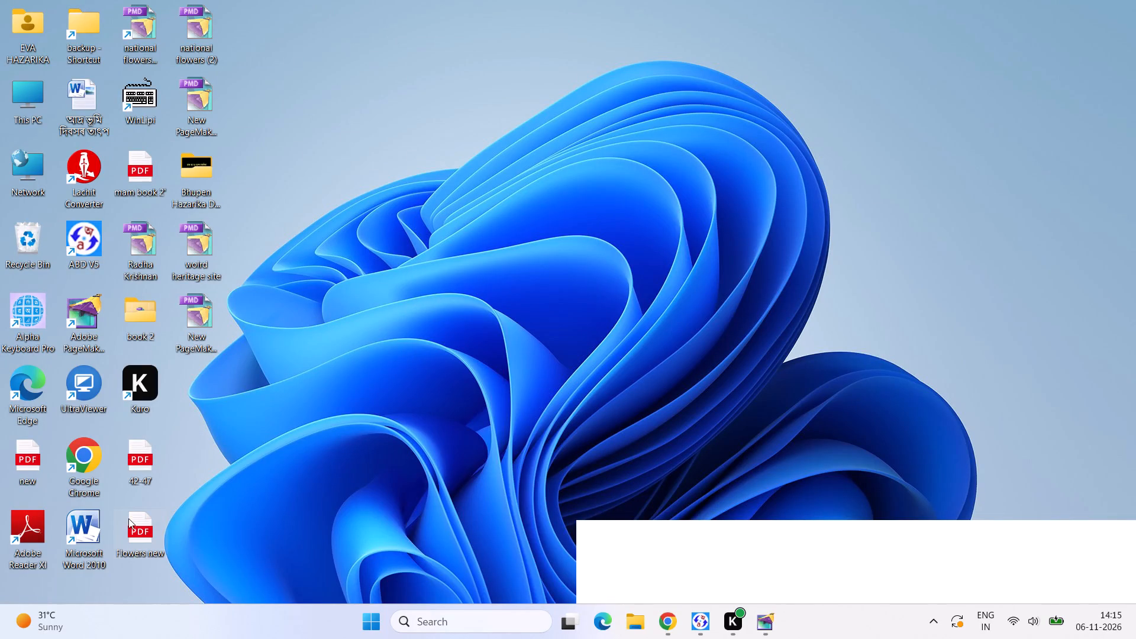
# Open the exported "Flowers new" PDF from the Desktop to check it.
pyautogui.doubleClick(131, 517)
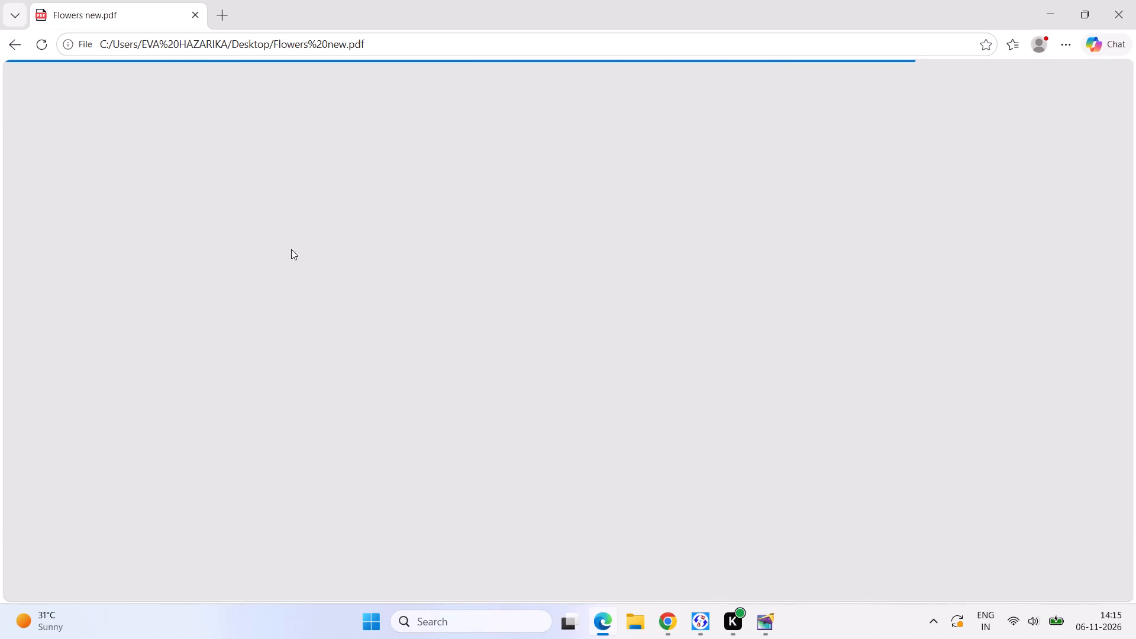
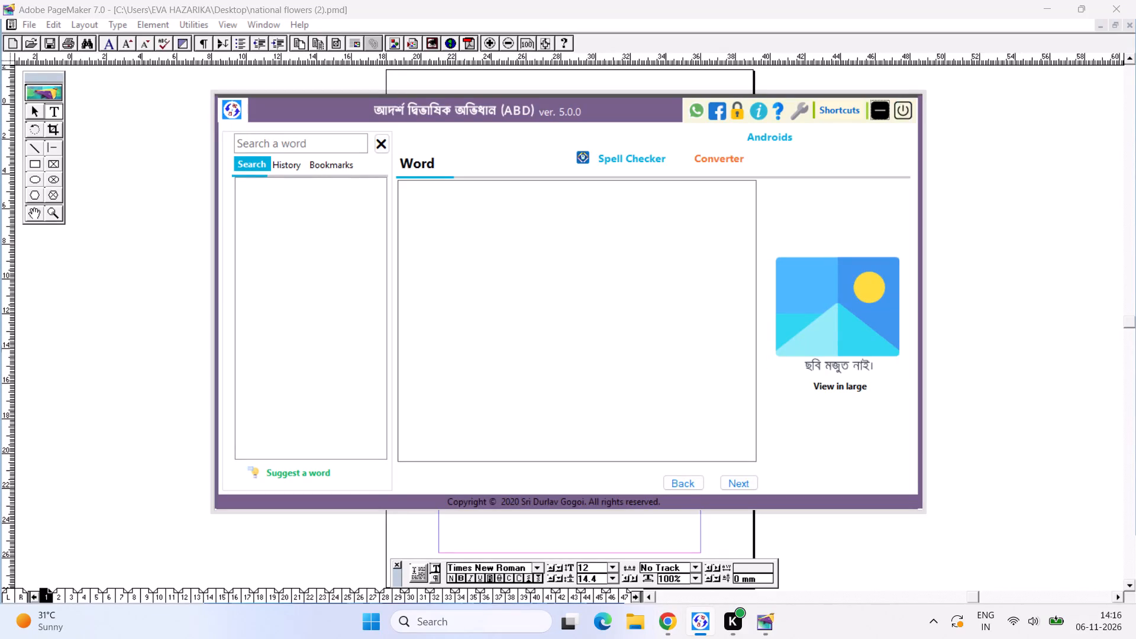
# Minimize the ABD dictionary window and return to the national flowers document in PageMaker.
pyautogui.click(871, 101)
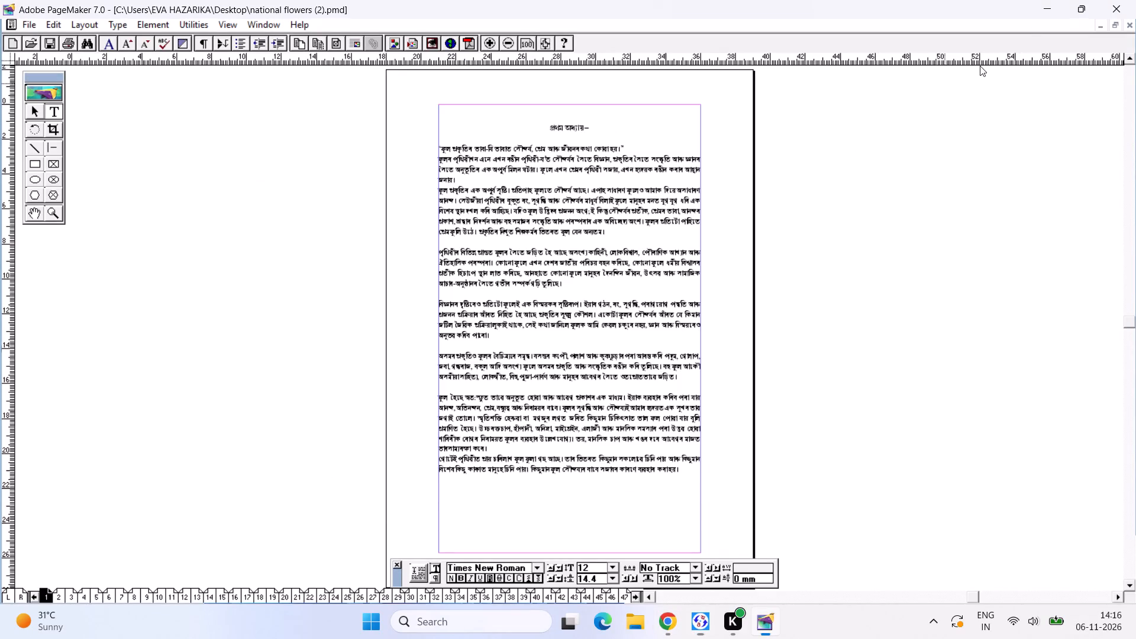
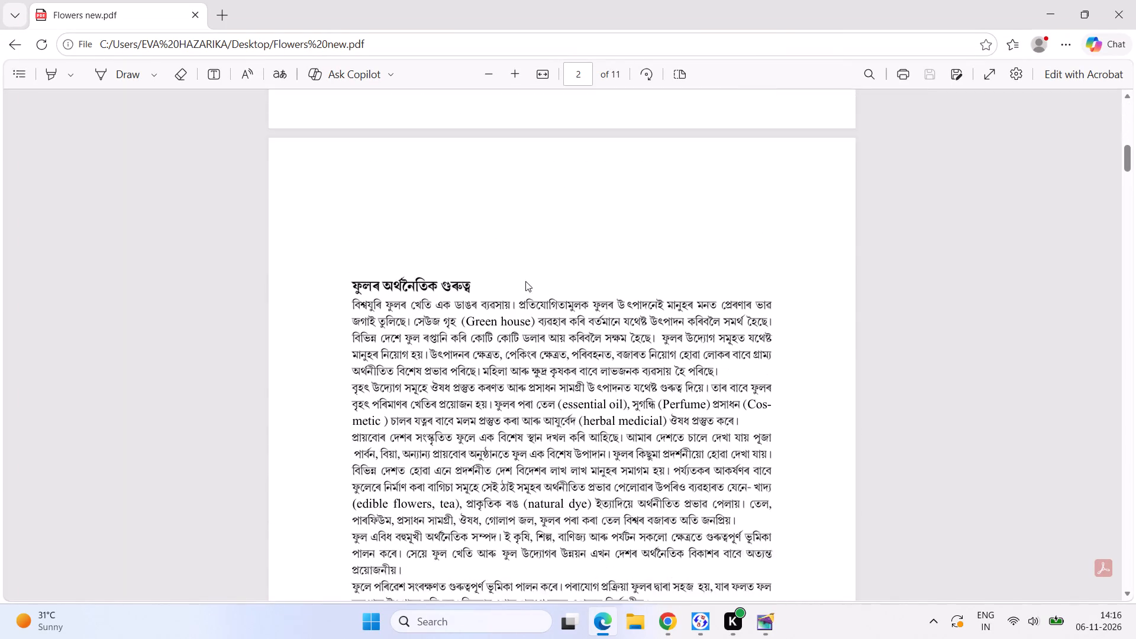
# Examine the exported Flowers new.pdf from page 2 through page 11, checking the Assamese and English text and the page layout.
pyautogui.scroll(-12, 525, 282)
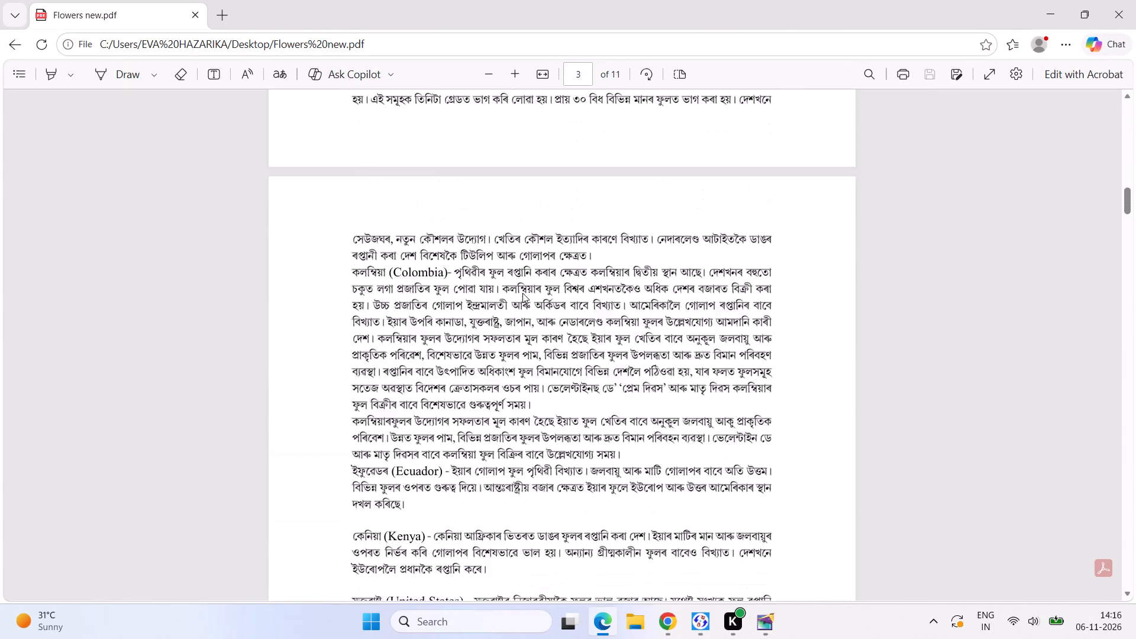
pyautogui.scroll(-9, 522, 293)
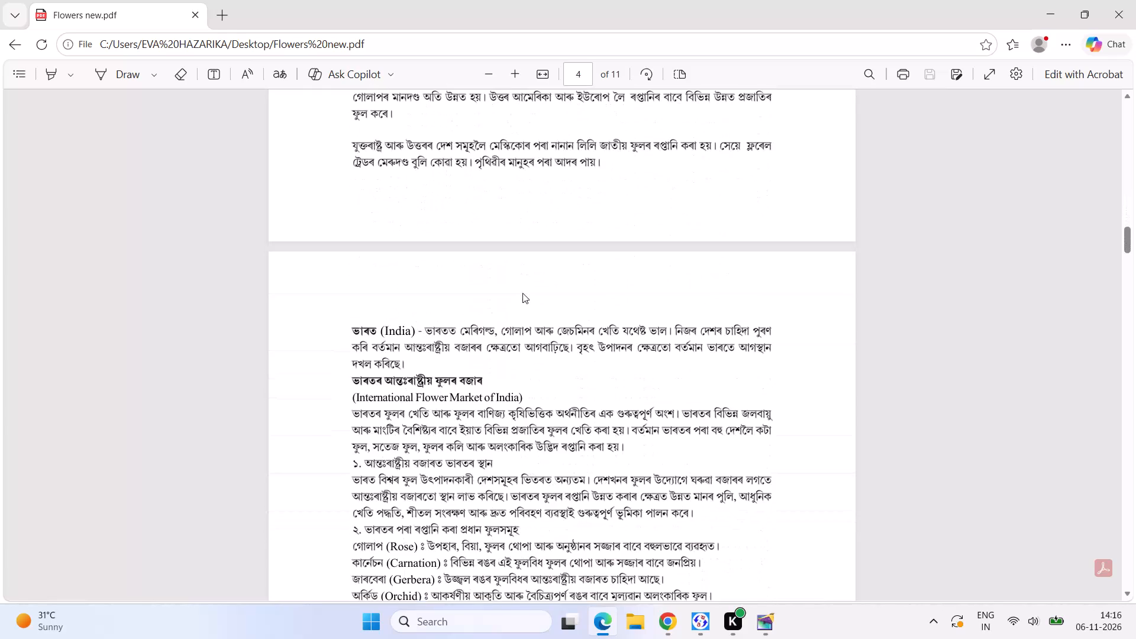
pyautogui.scroll(-7, 522, 293)
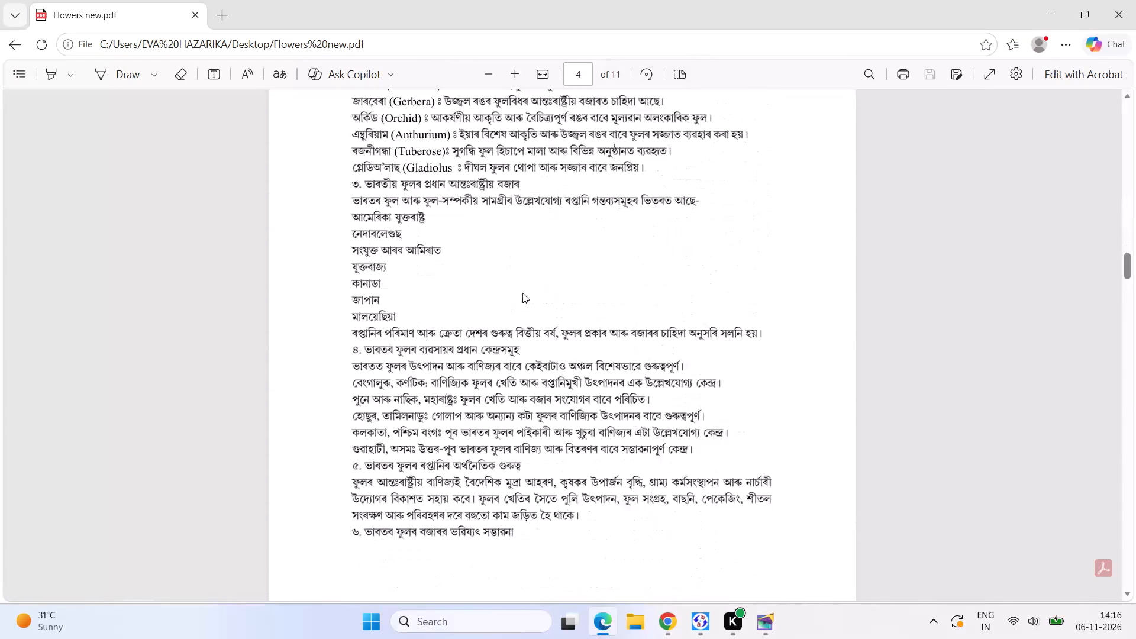
pyautogui.scroll(-8, 522, 293)
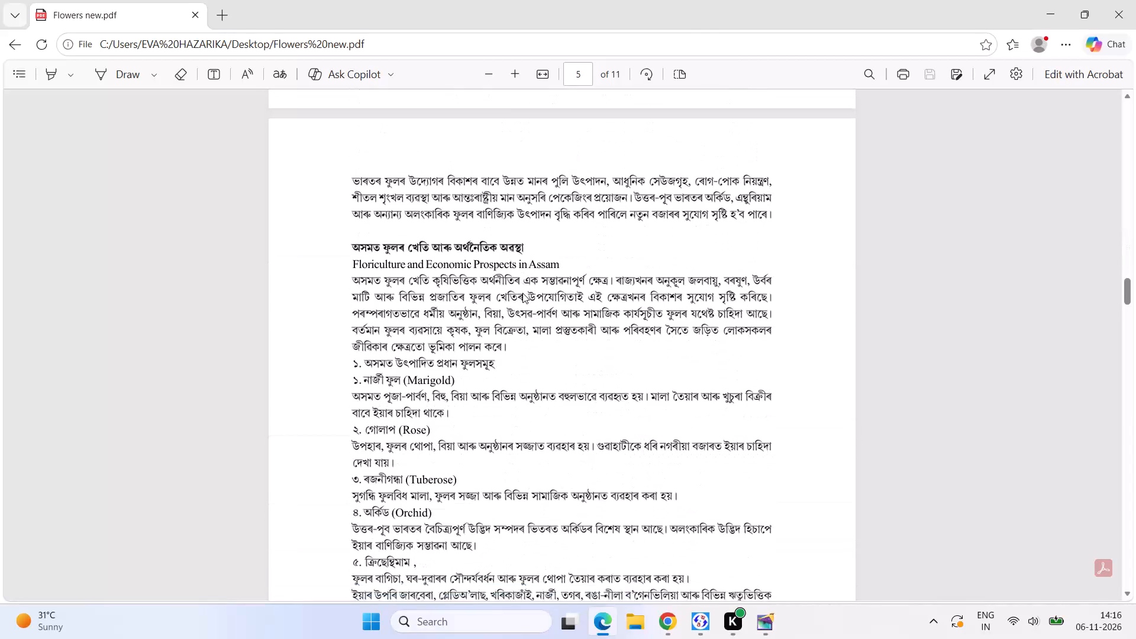
pyautogui.scroll(-5, 522, 293)
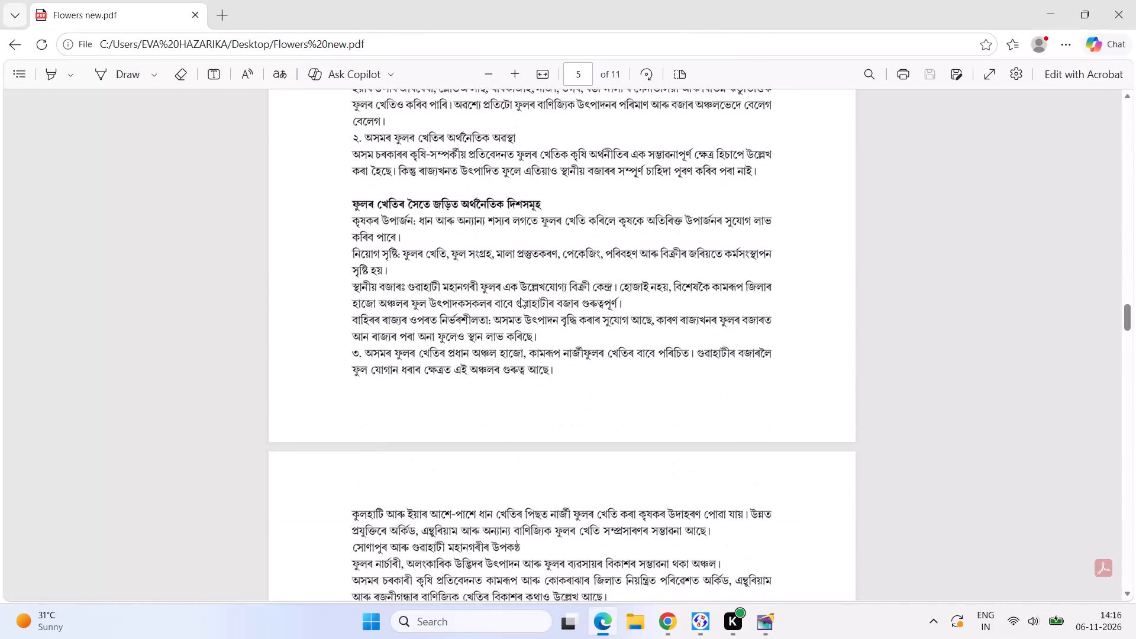
pyautogui.scroll(-10, 520, 298)
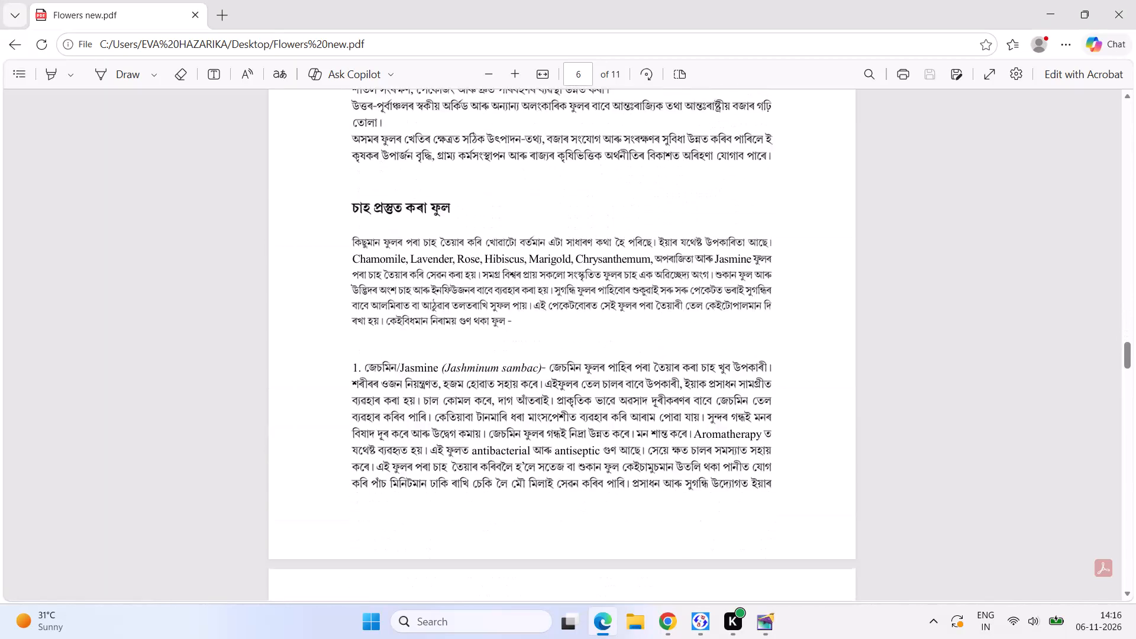
pyautogui.scroll(-16, 469, 422)
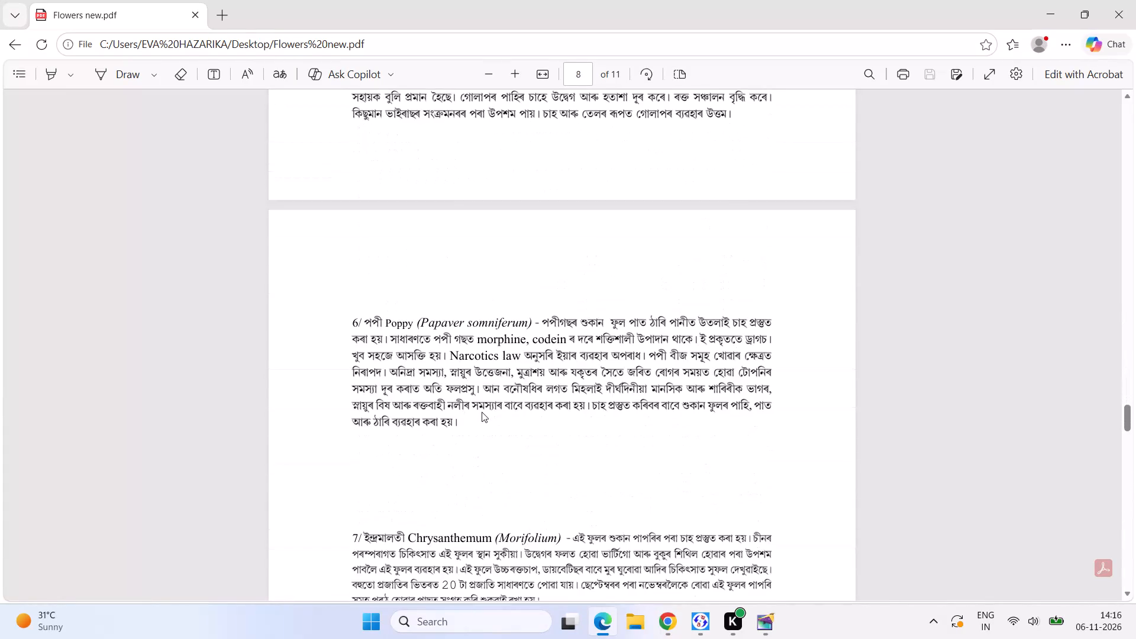
pyautogui.scroll(-15, 482, 412)
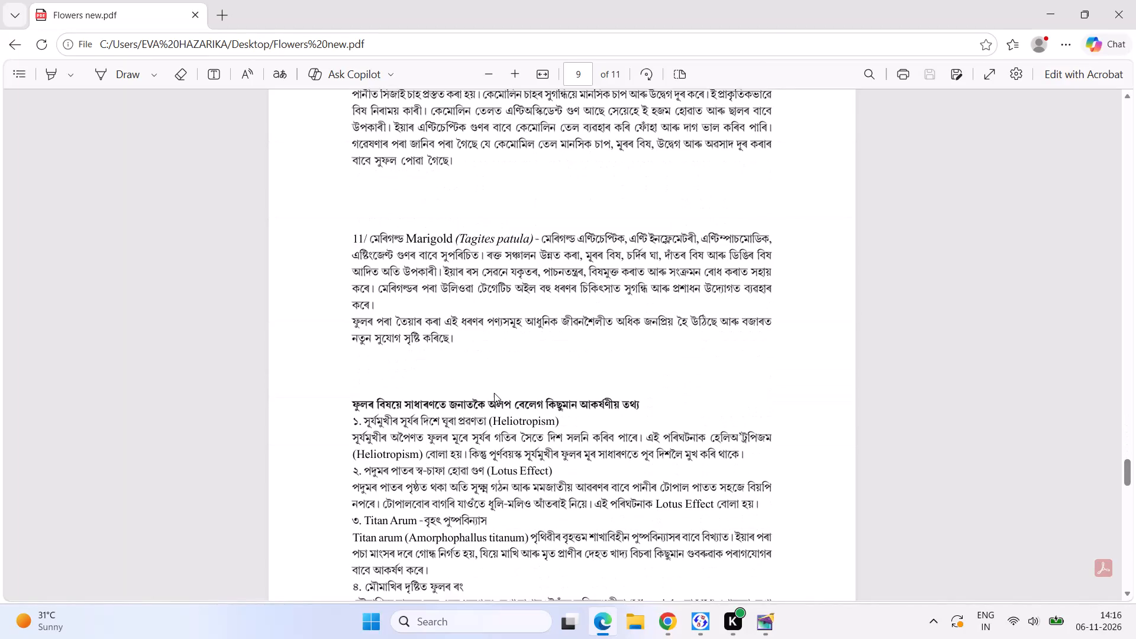
pyautogui.scroll(-8, 494, 392)
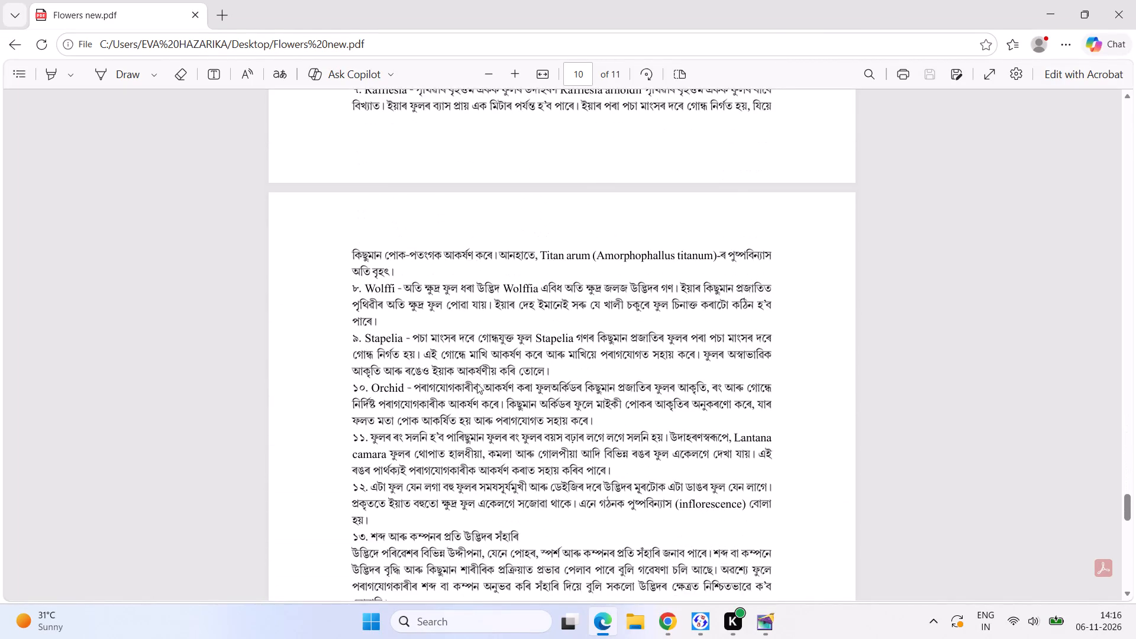
pyautogui.scroll(-13, 477, 383)
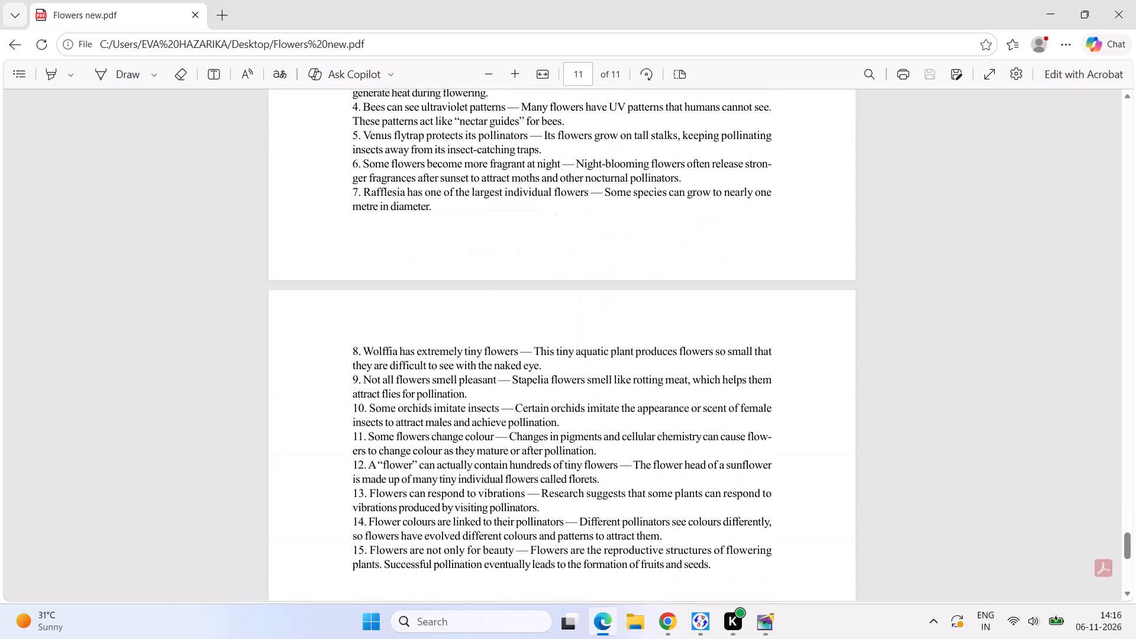
pyautogui.scroll(-3, 473, 391)
pyautogui.scroll(4, 476, 389)
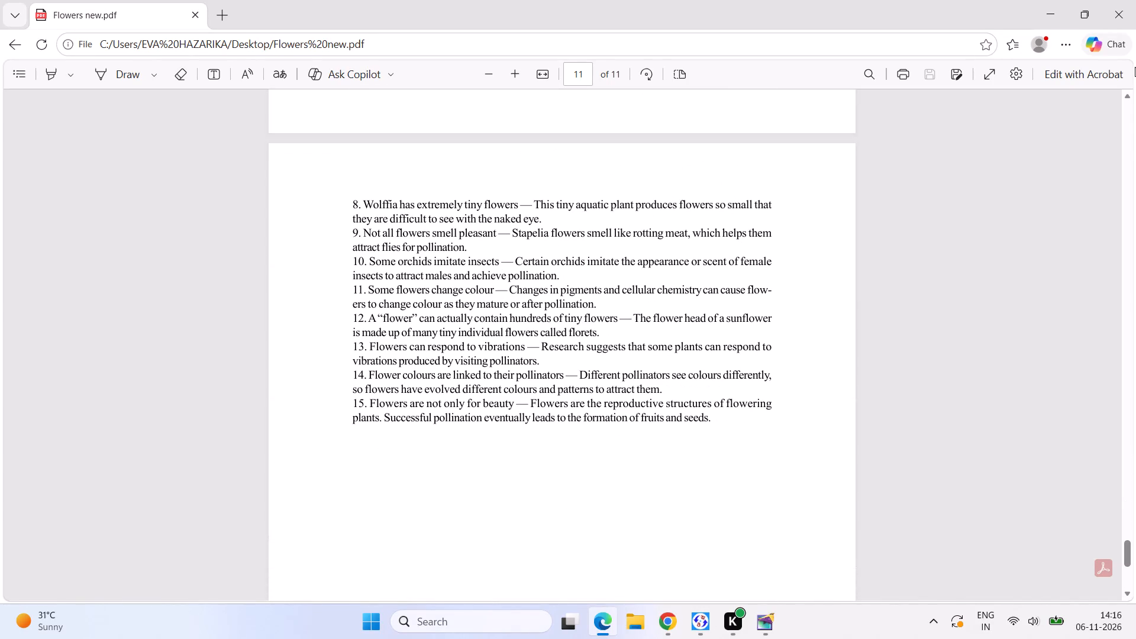